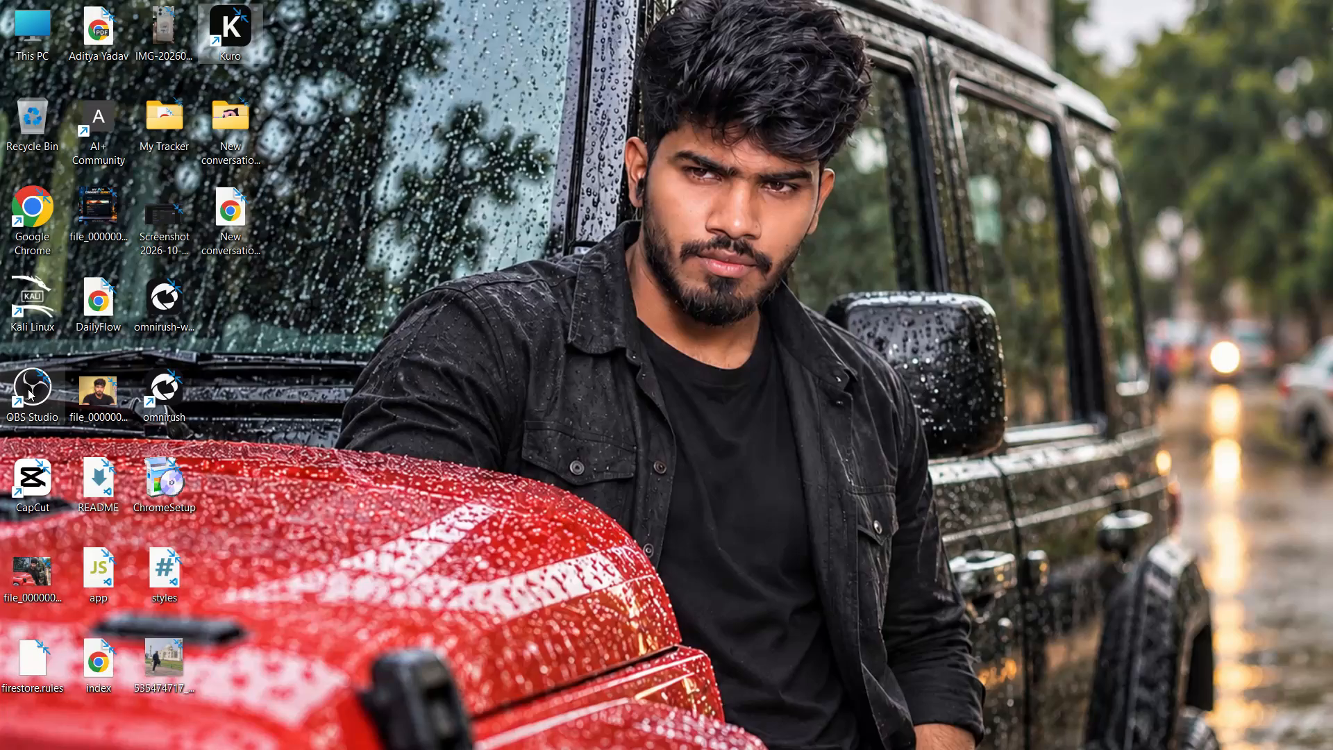
Launch OBS Studio and advance past the auto-configuration wizard's usage page with streaming optimization selected.
{"action": "double_click", "coordinate": [28, 389]}
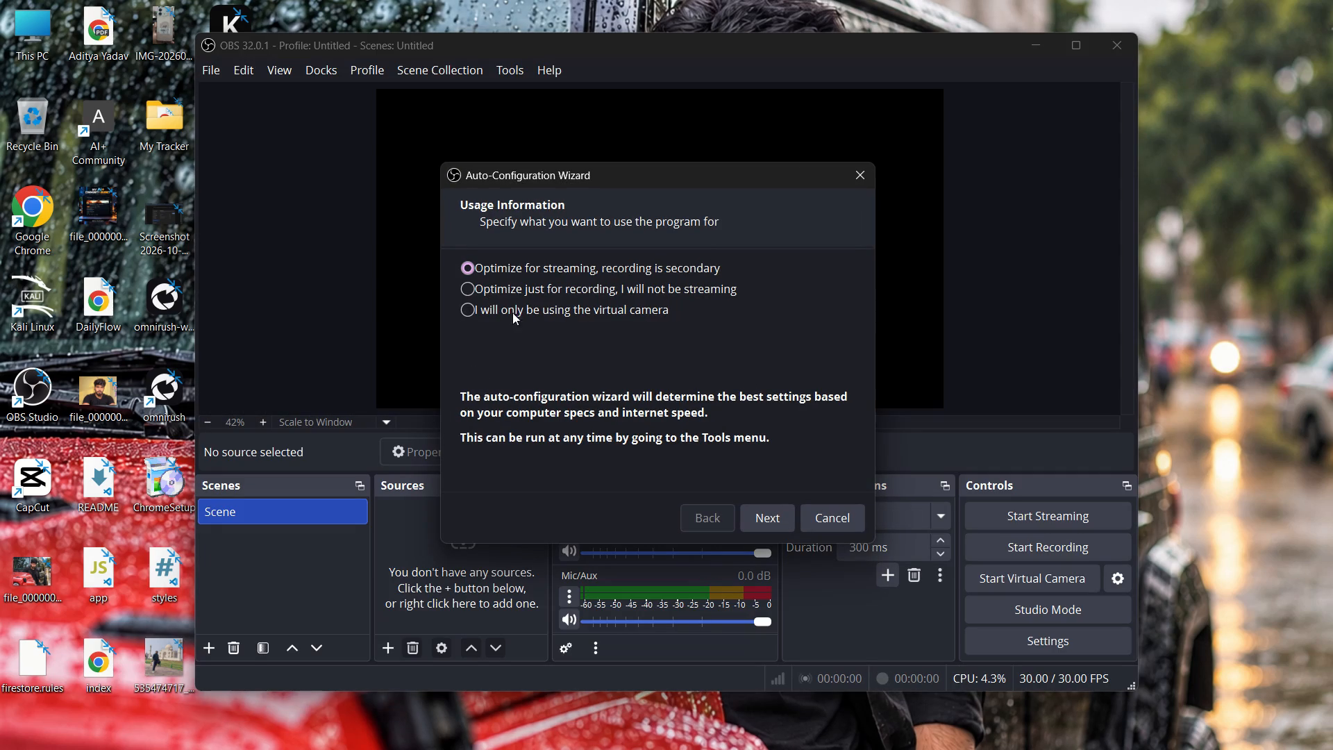
{"action": "left_click", "coordinate": [770, 510]}
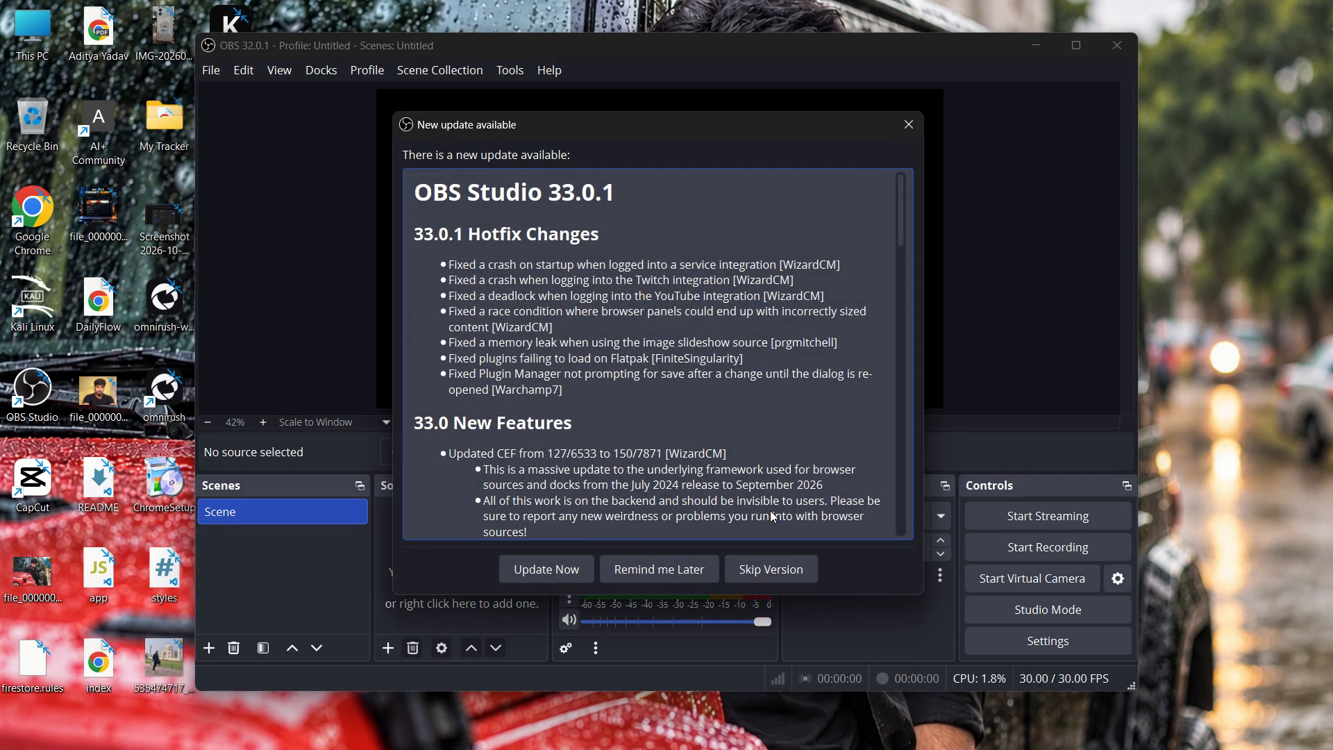
Start updating OBS Studio to the offered version 33.0.1.
{"action": "left_click", "coordinate": [554, 575]}
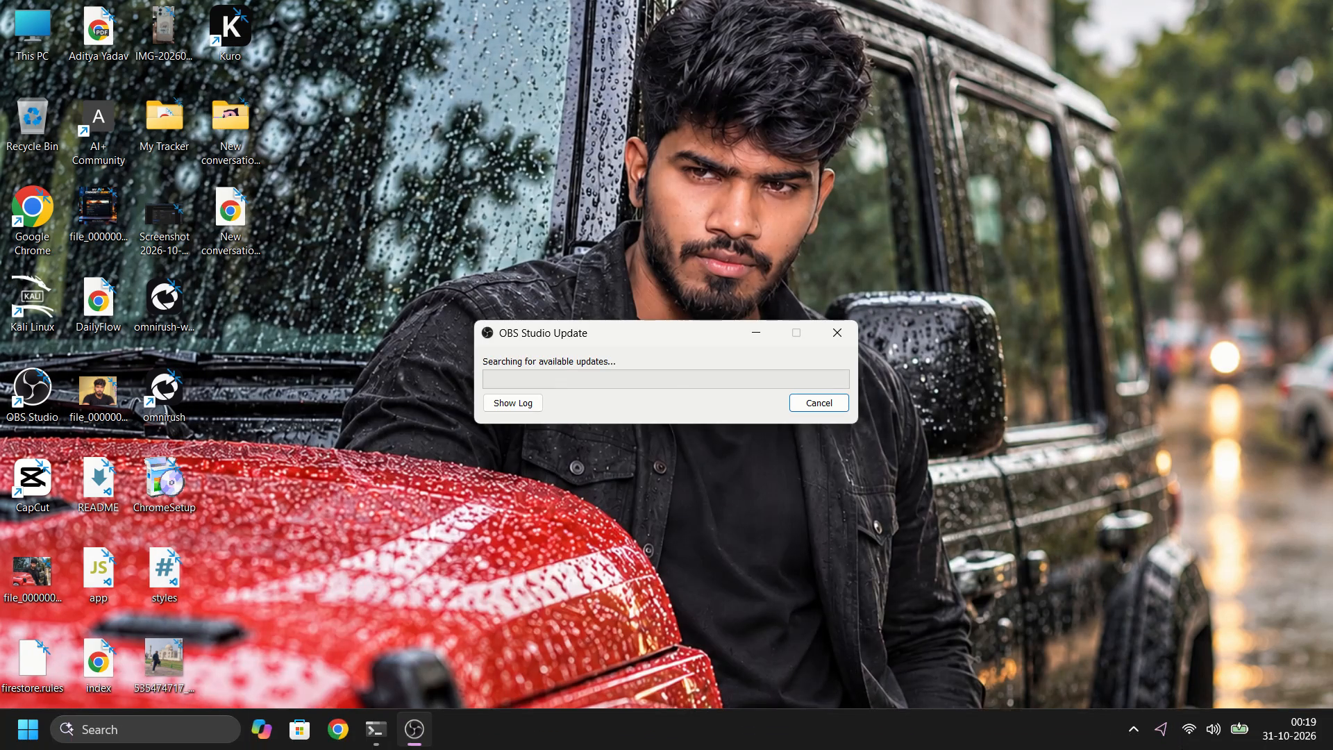
Mute the Windows system sound and lower its volume to the minimum while the update downloads.
{"action": "left_click", "coordinate": [1218, 731]}
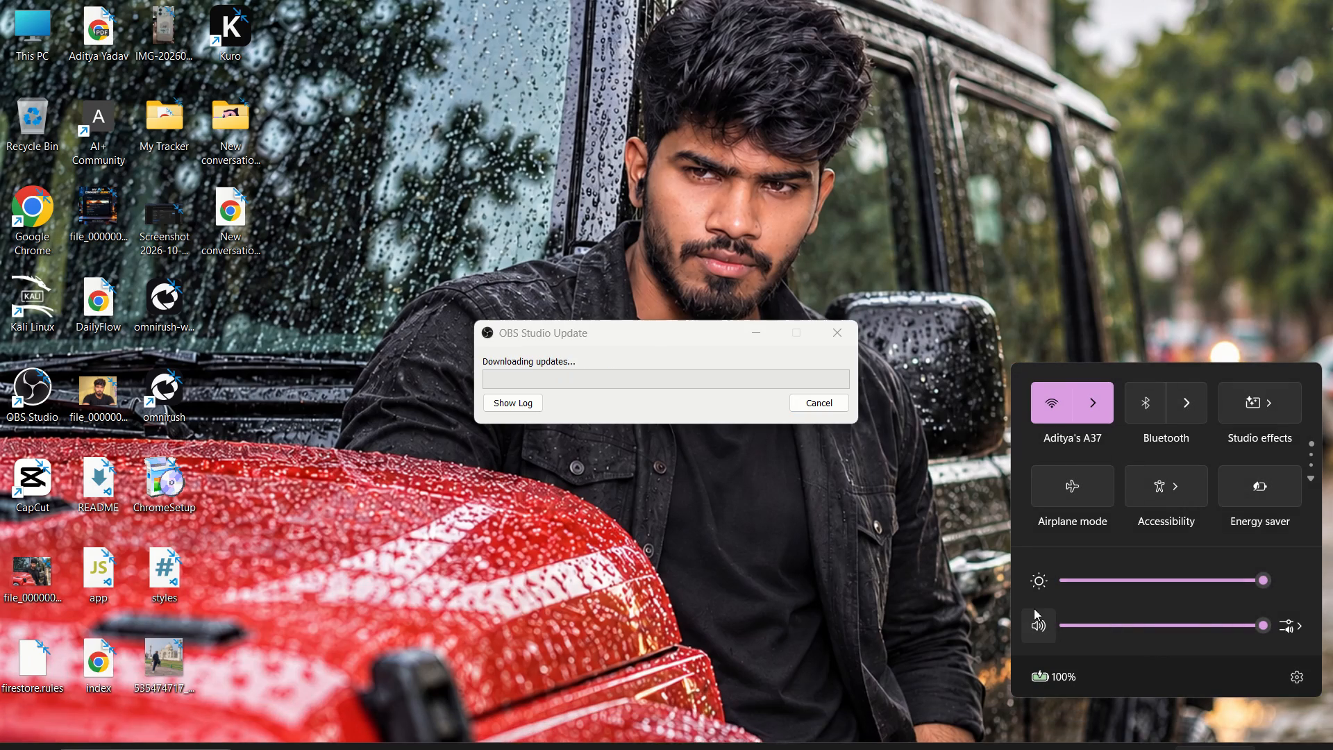
{"action": "left_click", "coordinate": [1034, 622]}
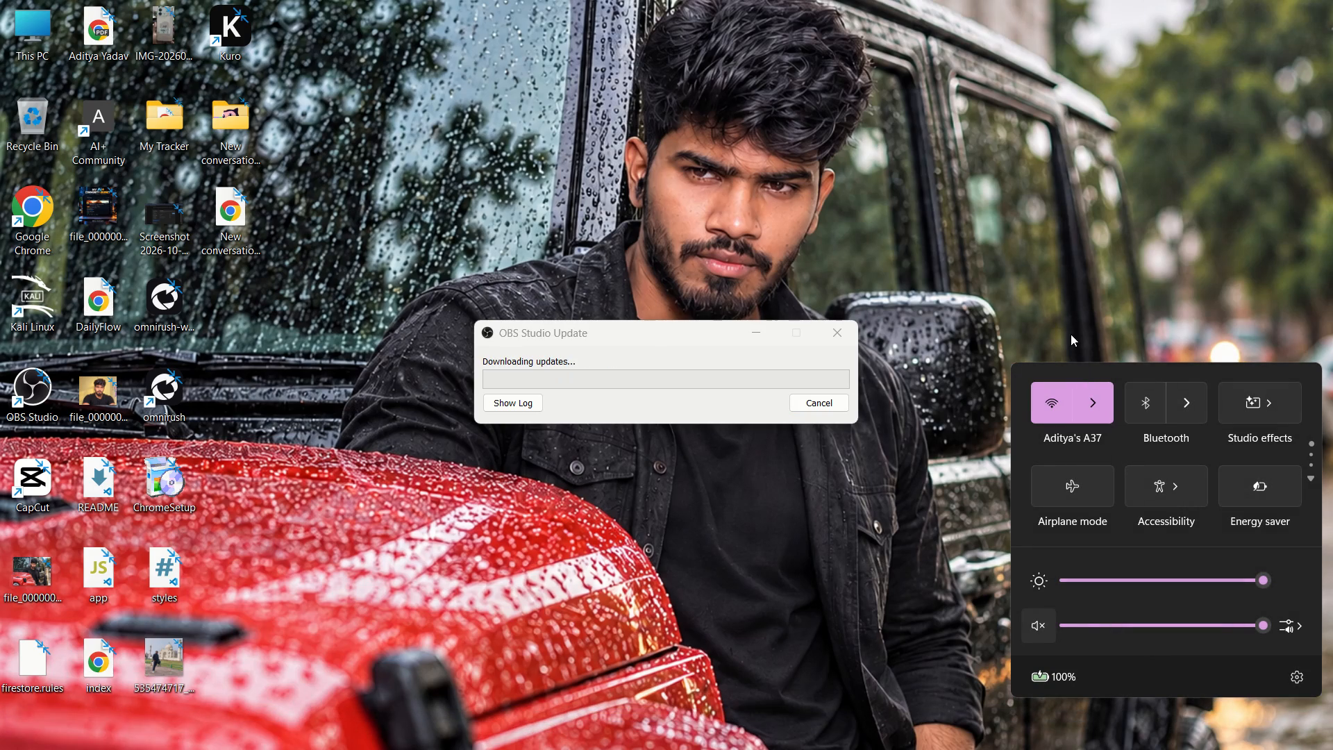
{"action": "left_click", "coordinate": [1082, 621]}
{"action": "left_click_drag", "start_coordinate": [1082, 621], "coordinate": [1018, 626]}
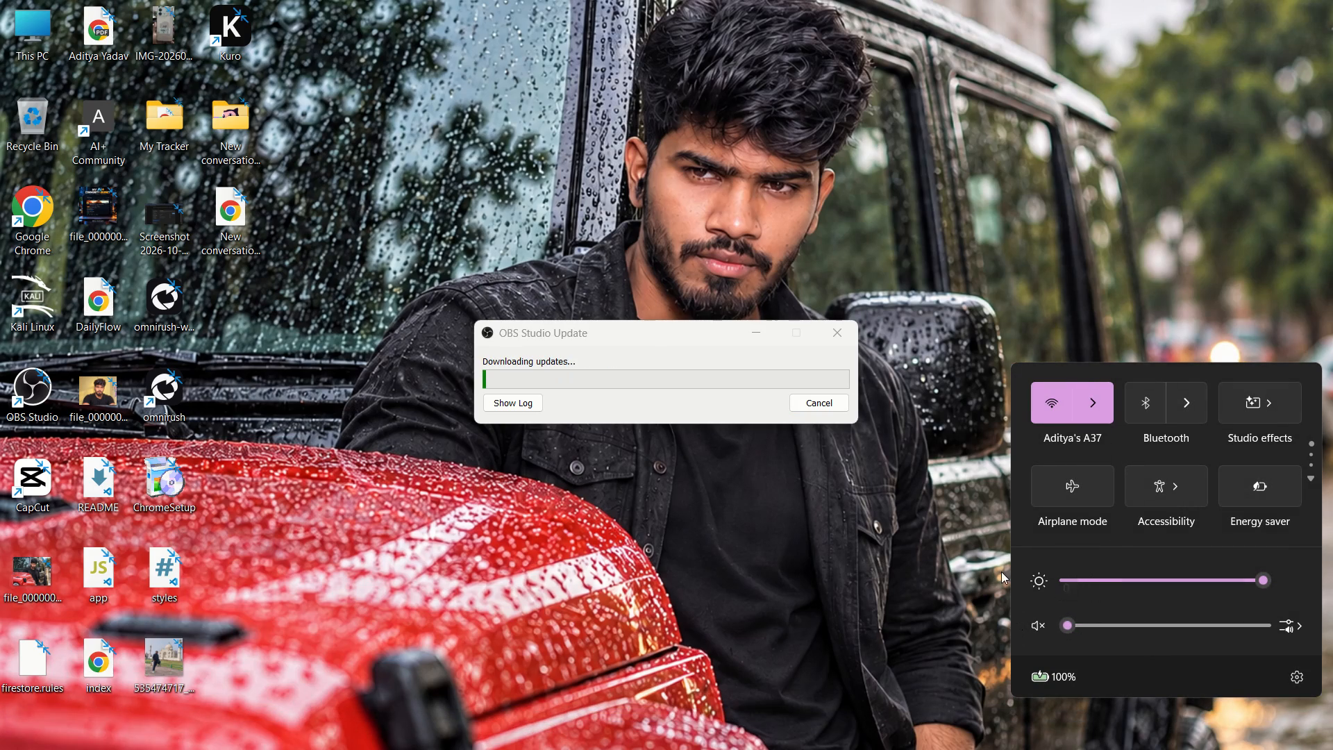
{"action": "left_click", "coordinate": [966, 552]}
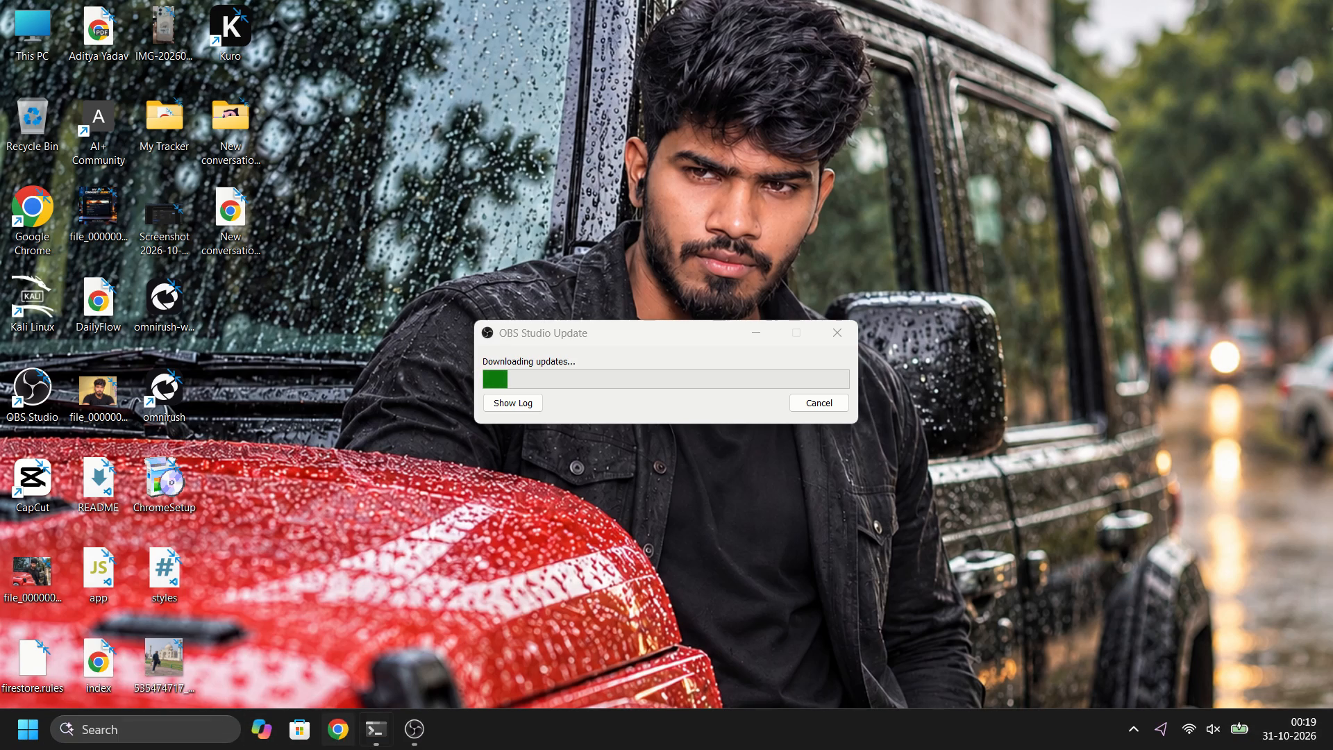
Open Windows Start to access the pinned apps.
{"action": "left_click", "coordinate": [16, 743]}
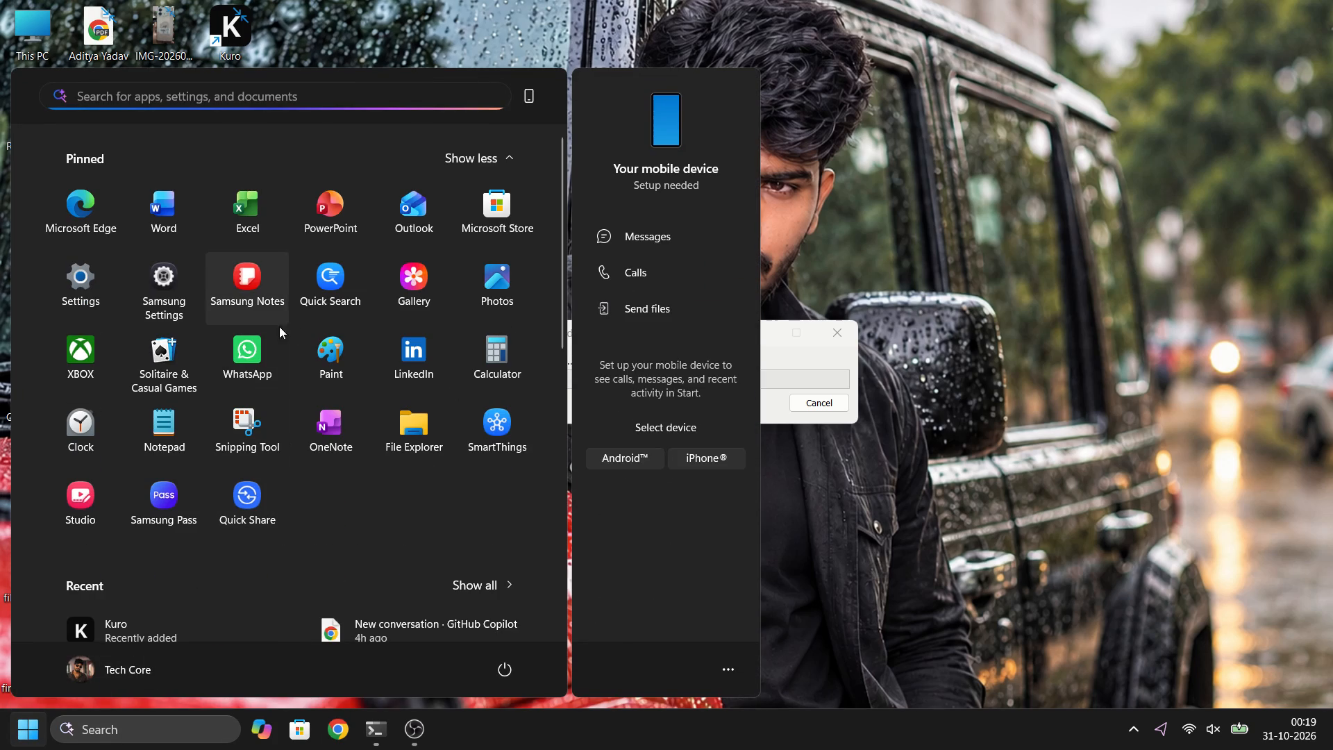
Switch to WhatsApp by launching it from the pinned apps.
{"action": "left_click", "coordinate": [258, 347]}
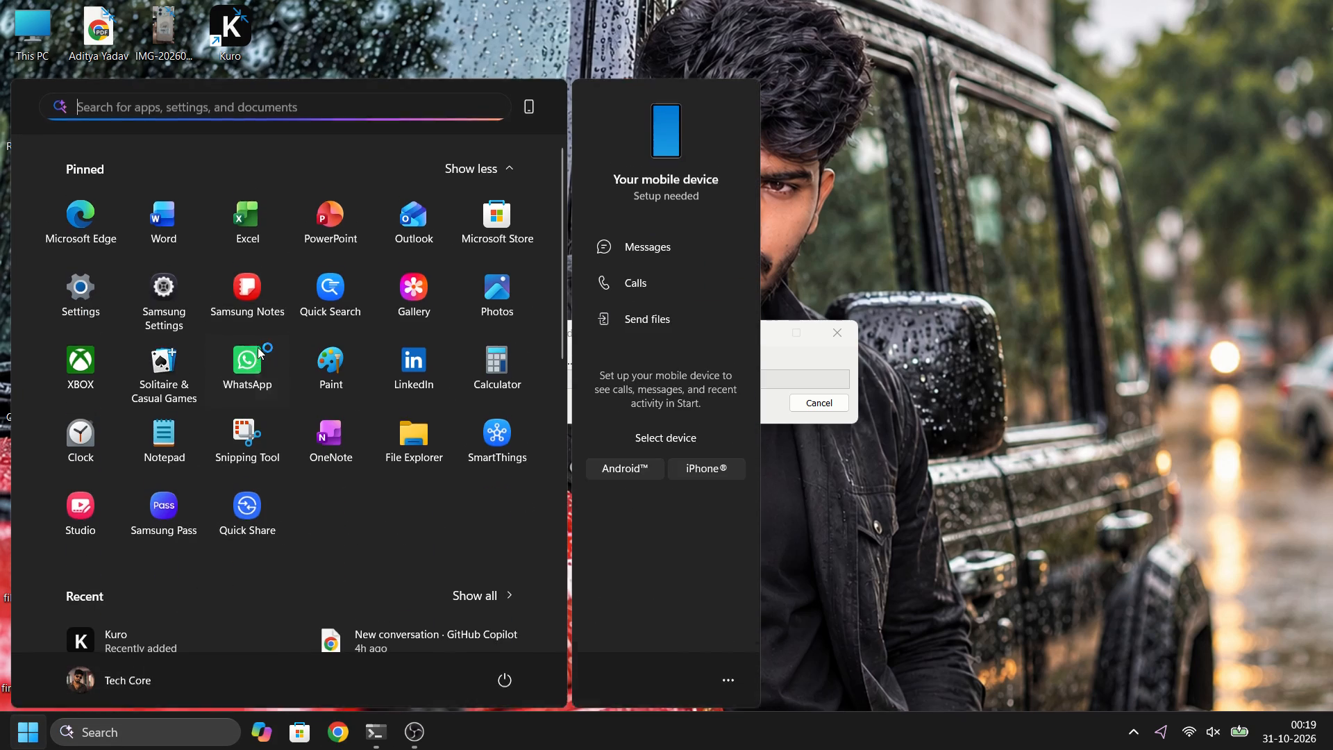
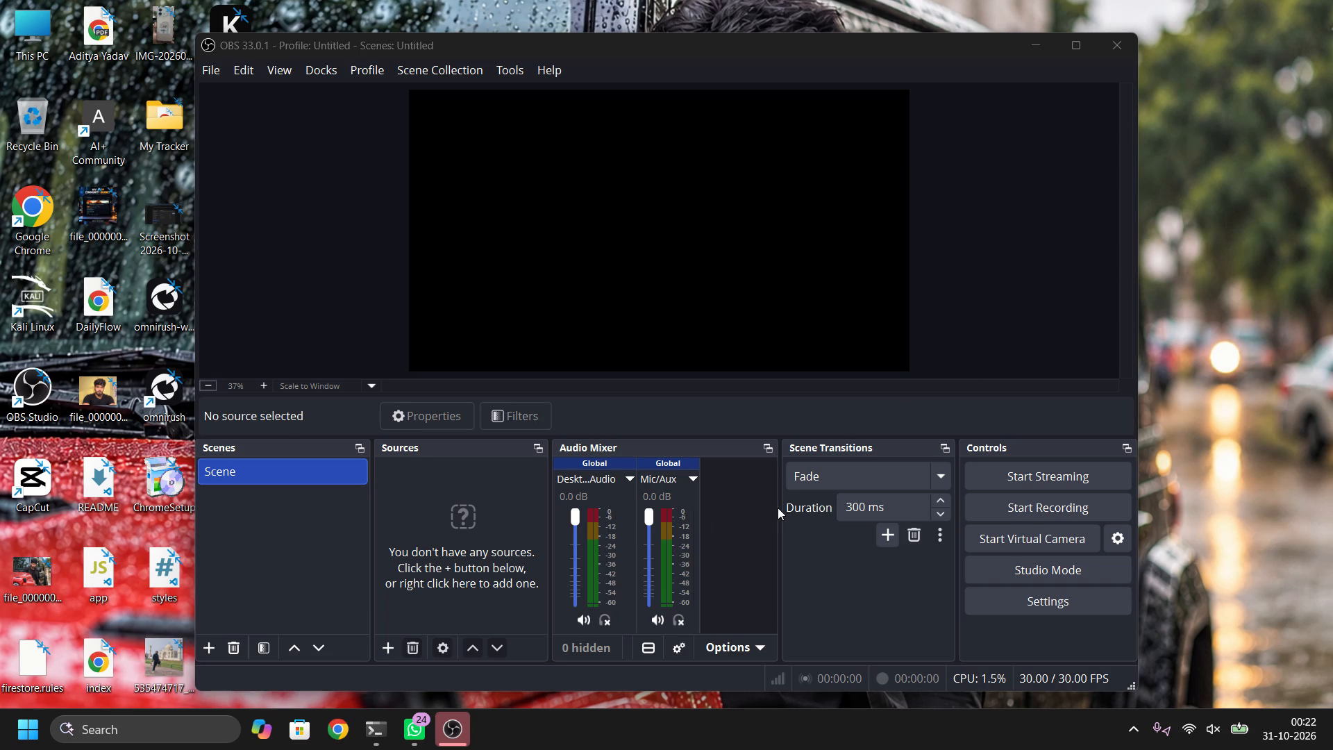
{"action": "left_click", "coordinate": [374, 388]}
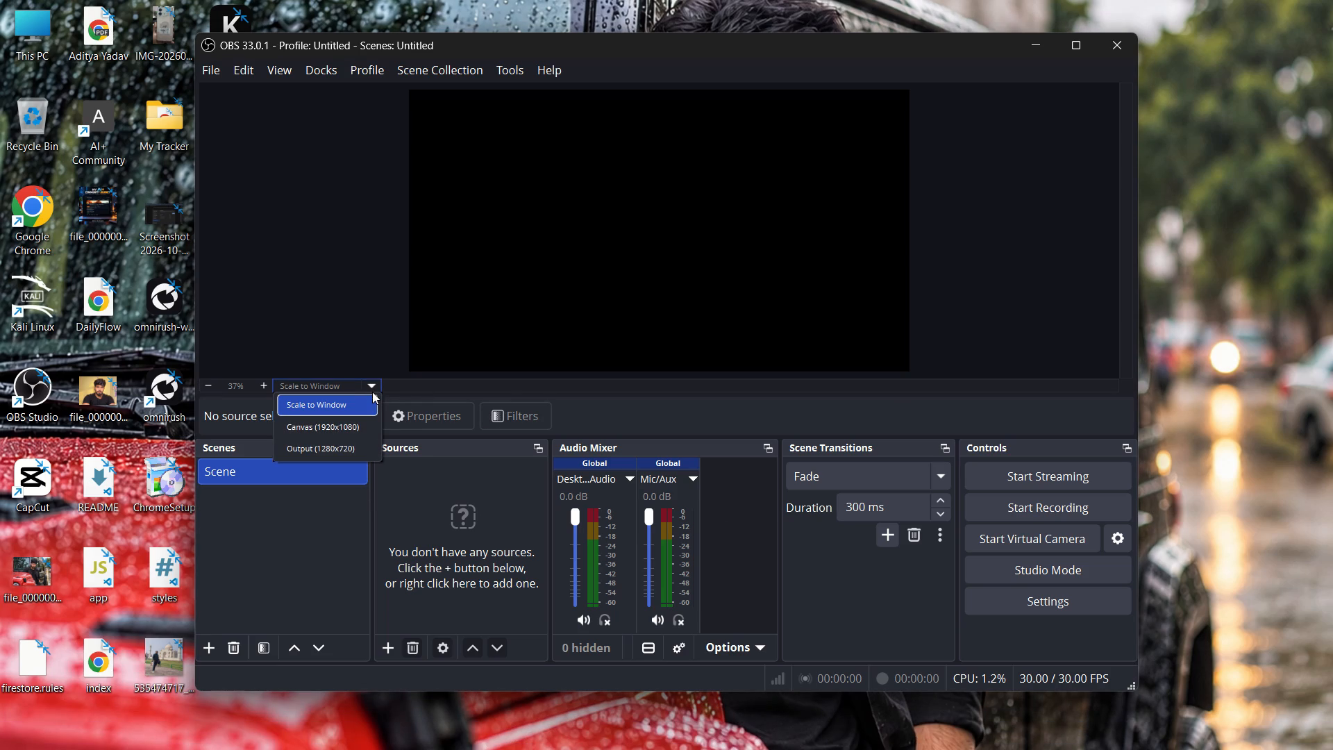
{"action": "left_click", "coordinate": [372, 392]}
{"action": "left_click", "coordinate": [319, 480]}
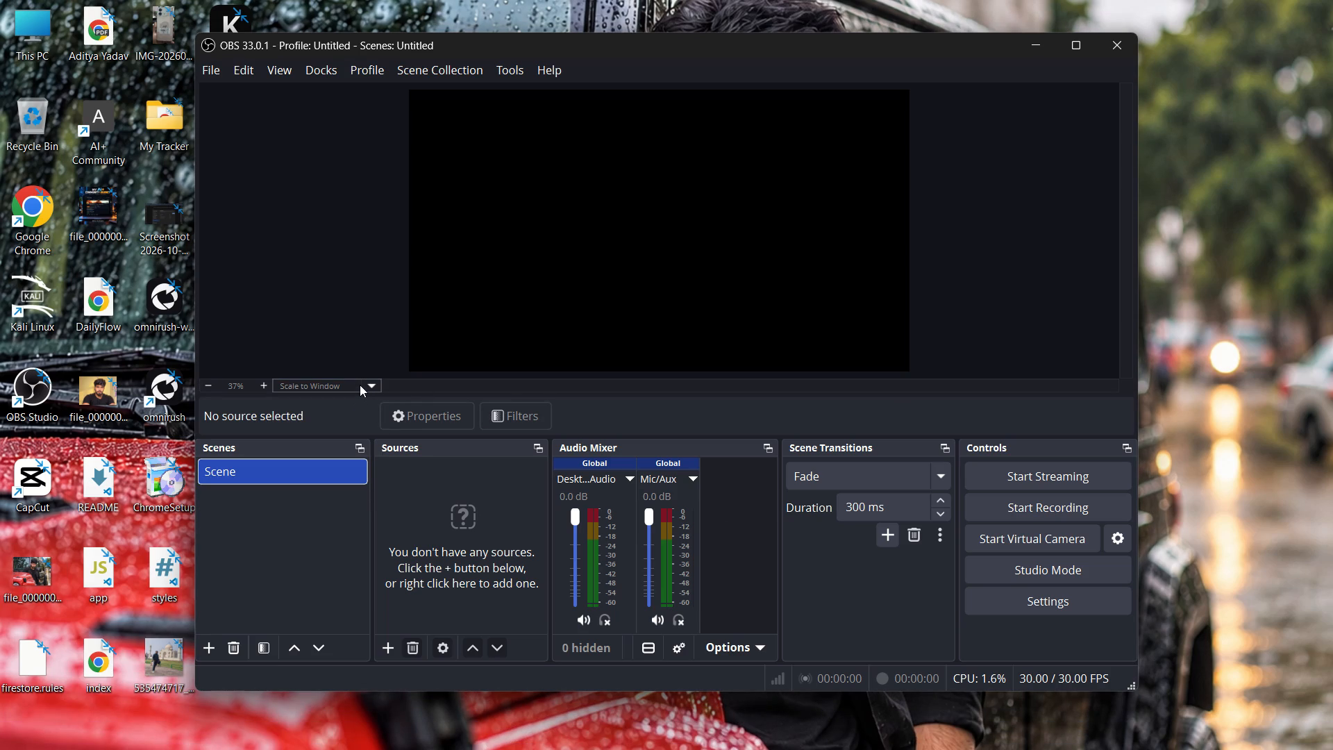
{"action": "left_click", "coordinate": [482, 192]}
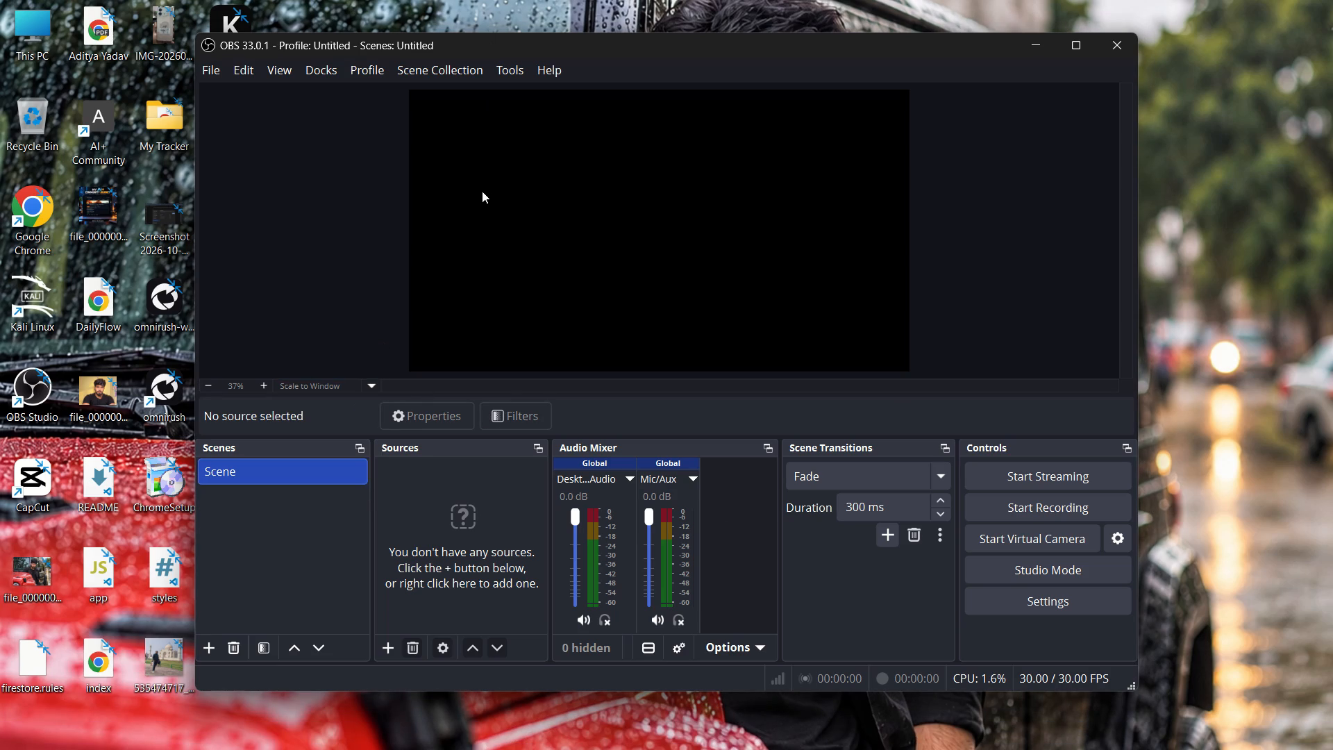
Add a new Display Capture source to the scene with the Automatic capture method and cursor capture left on.
{"action": "left_click", "coordinate": [387, 647]}
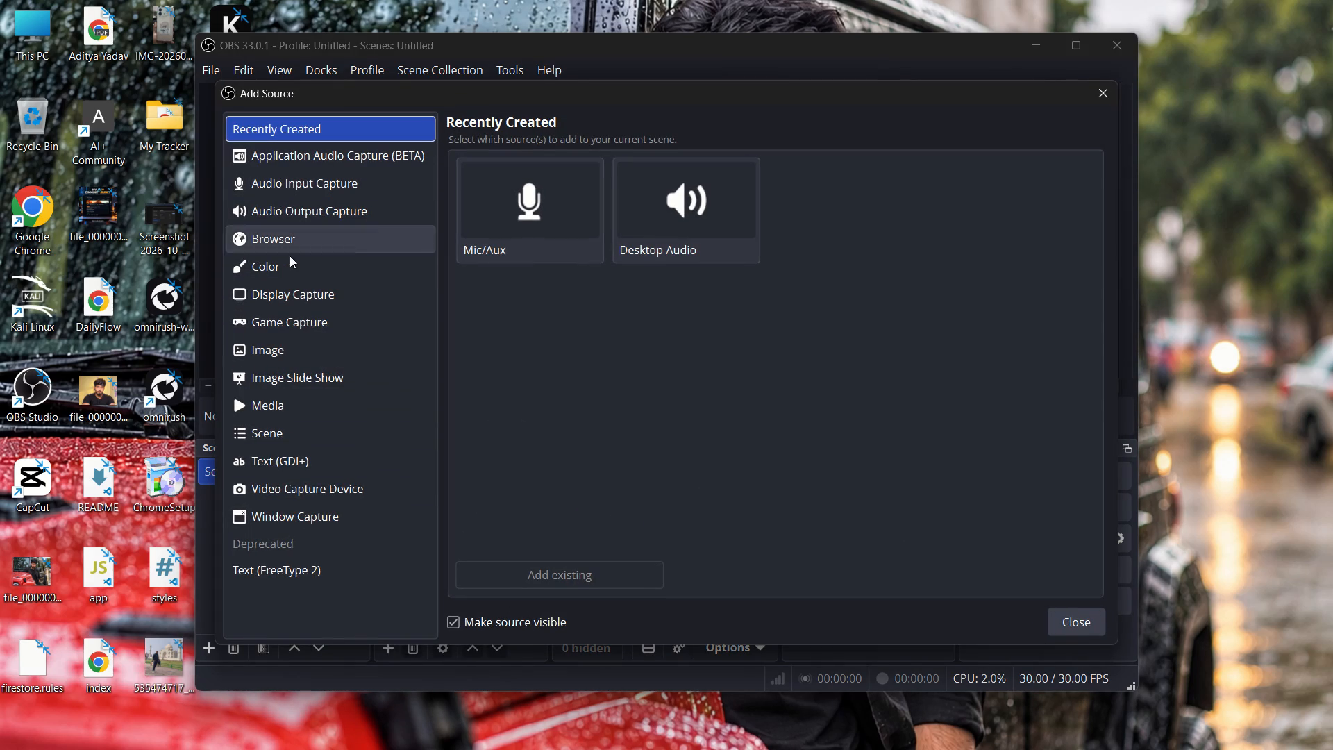
{"action": "left_click", "coordinate": [265, 294]}
{"action": "left_click", "coordinate": [698, 187]}
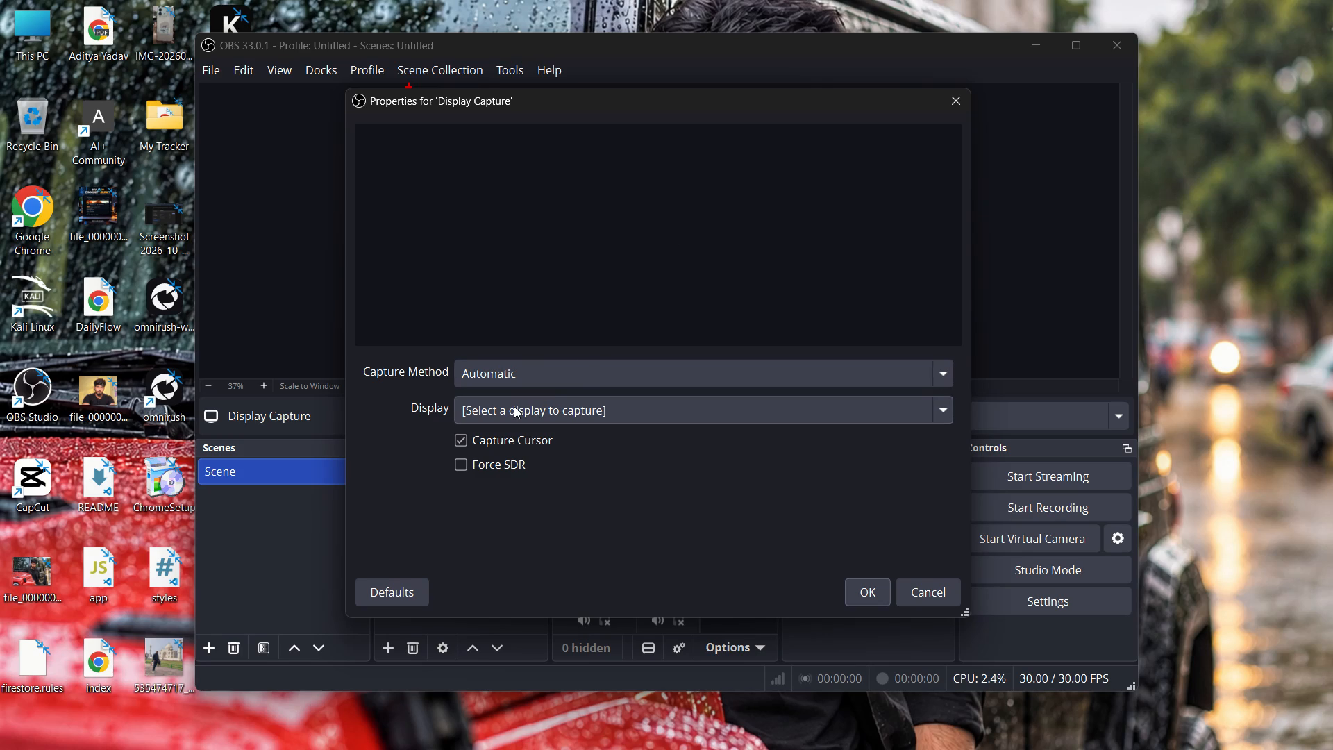
{"action": "left_click", "coordinate": [860, 592]}
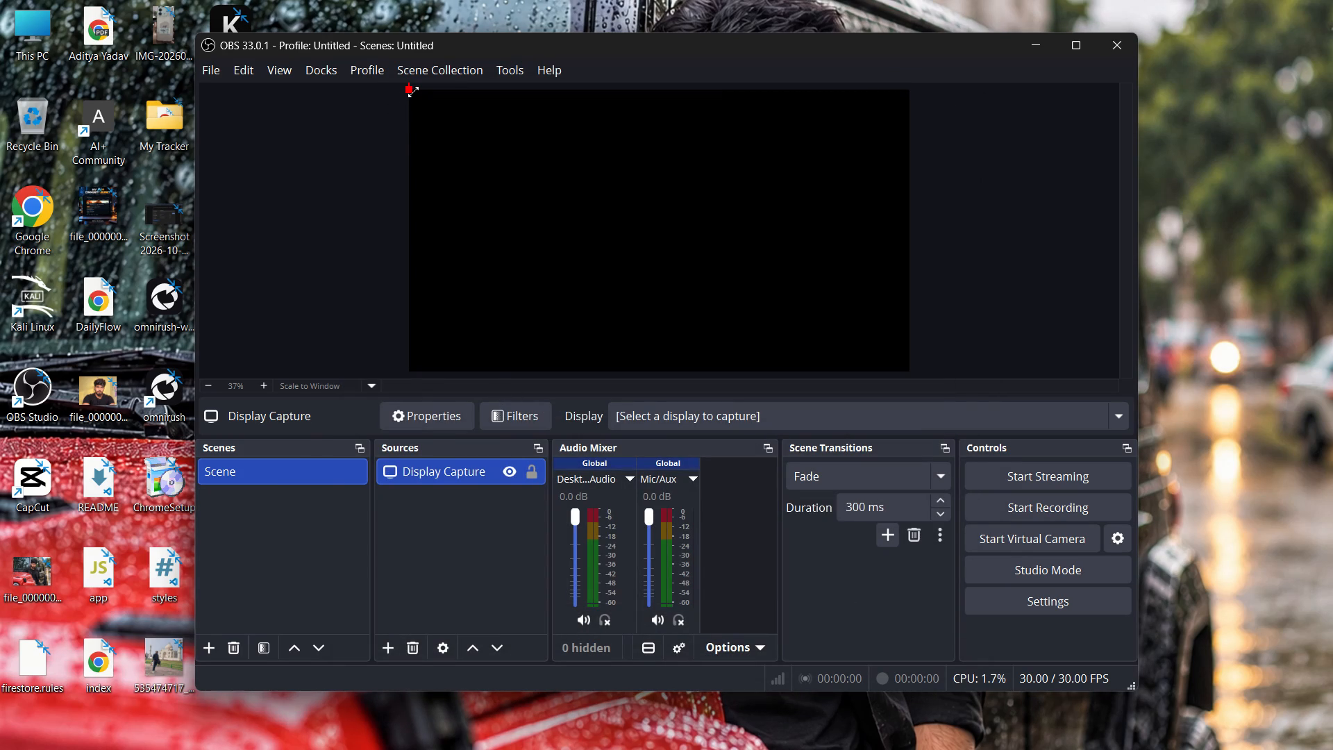
{"action": "left_click_drag", "start_coordinate": [413, 92], "coordinate": [457, 157]}
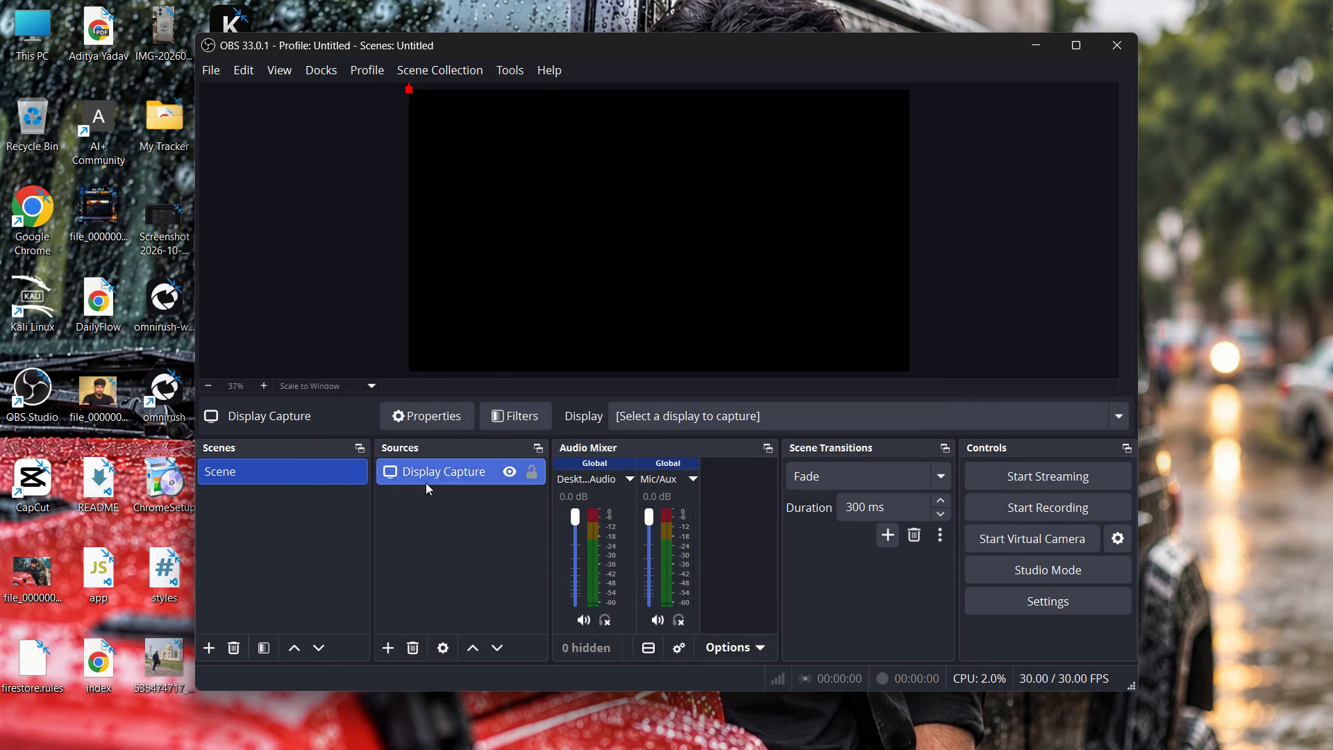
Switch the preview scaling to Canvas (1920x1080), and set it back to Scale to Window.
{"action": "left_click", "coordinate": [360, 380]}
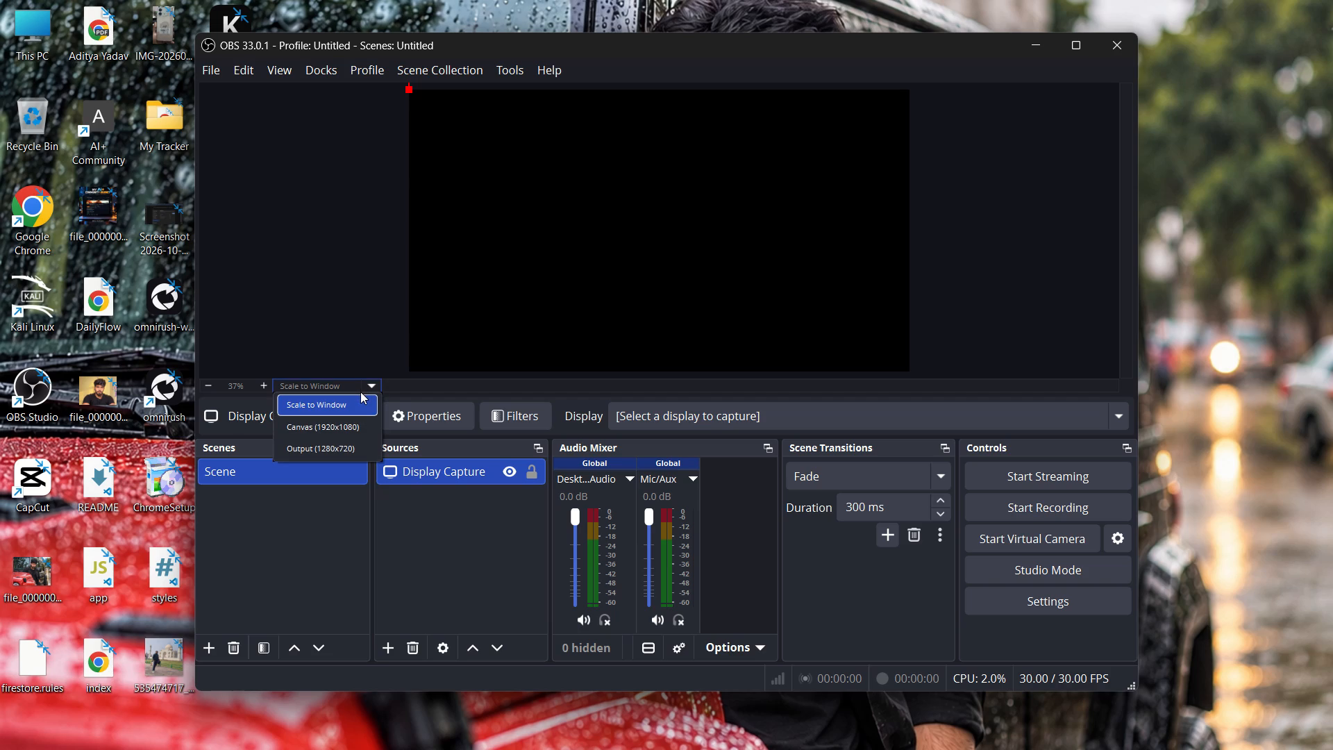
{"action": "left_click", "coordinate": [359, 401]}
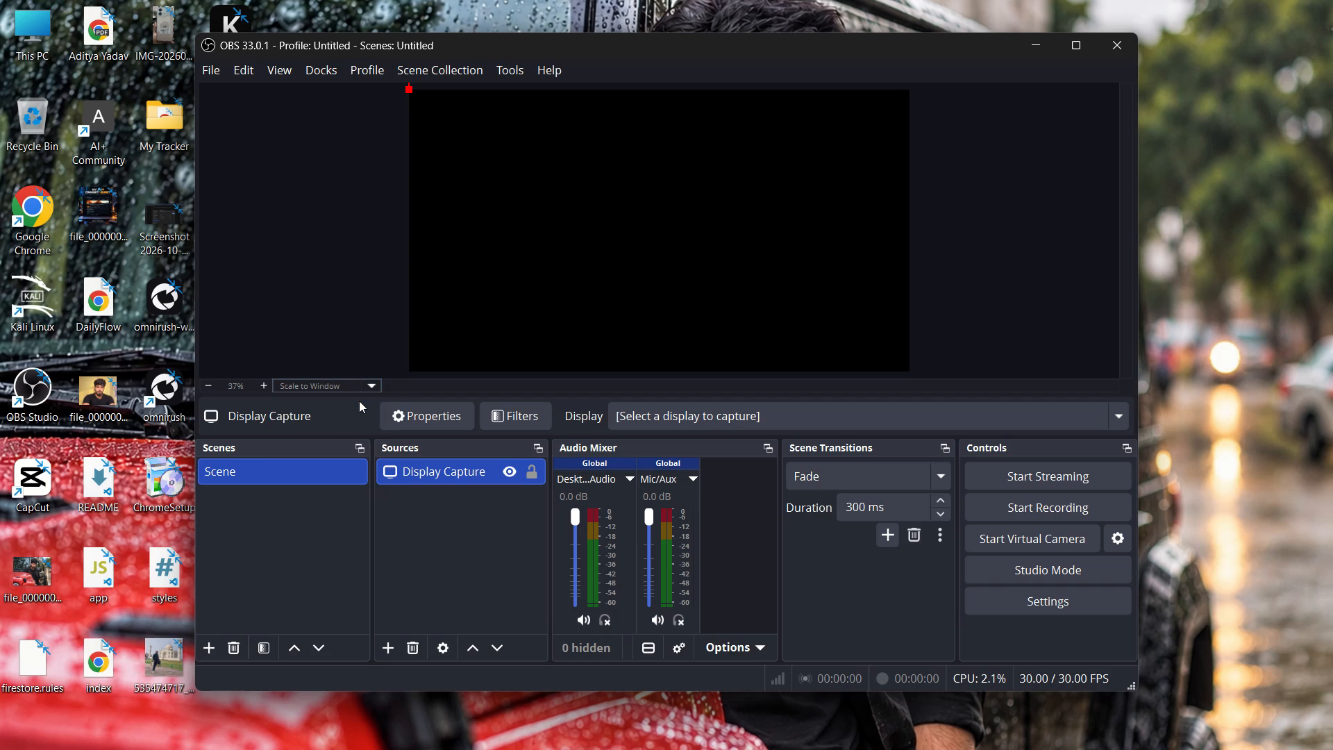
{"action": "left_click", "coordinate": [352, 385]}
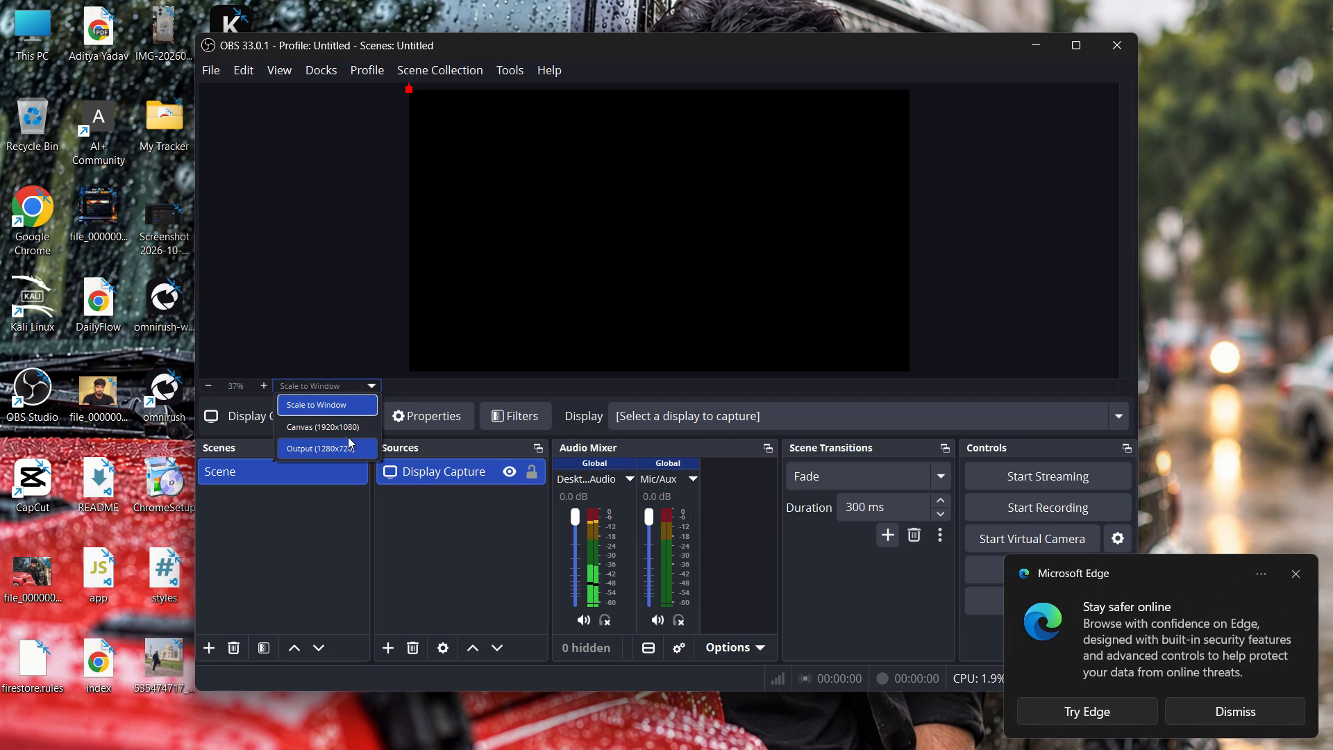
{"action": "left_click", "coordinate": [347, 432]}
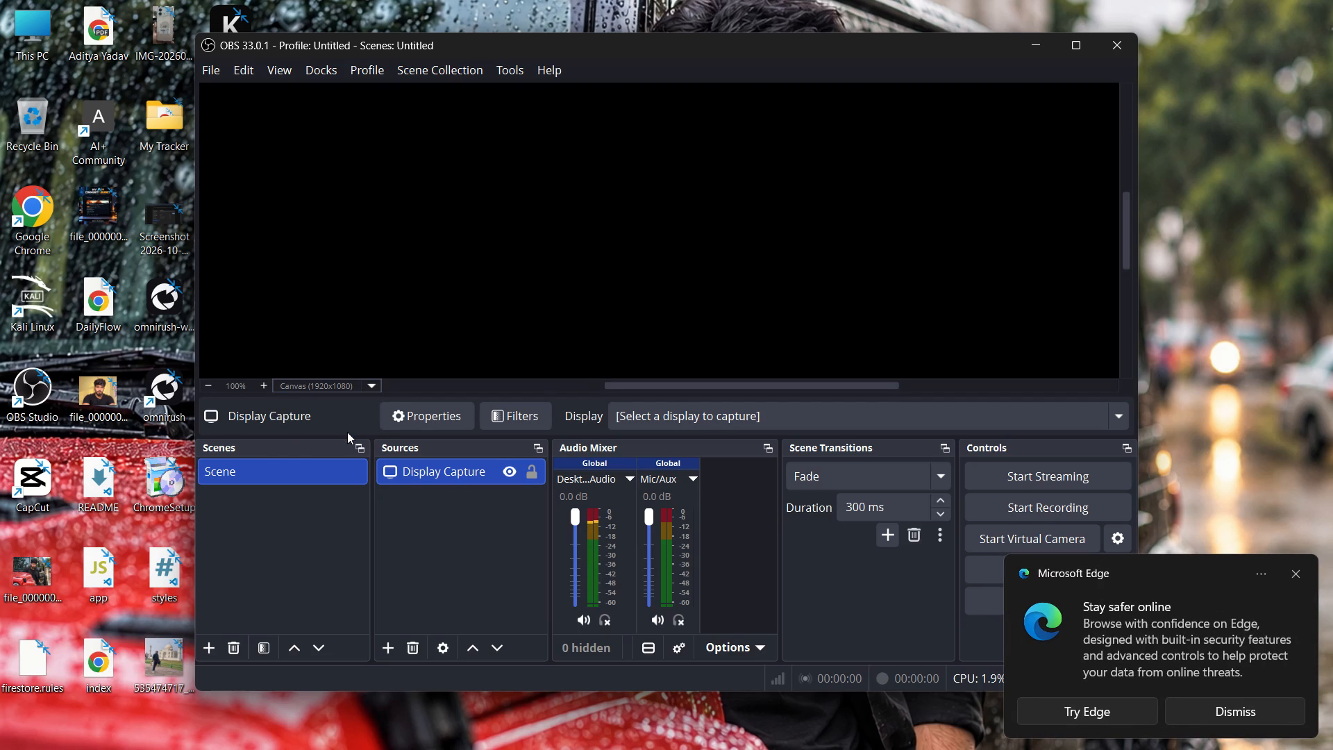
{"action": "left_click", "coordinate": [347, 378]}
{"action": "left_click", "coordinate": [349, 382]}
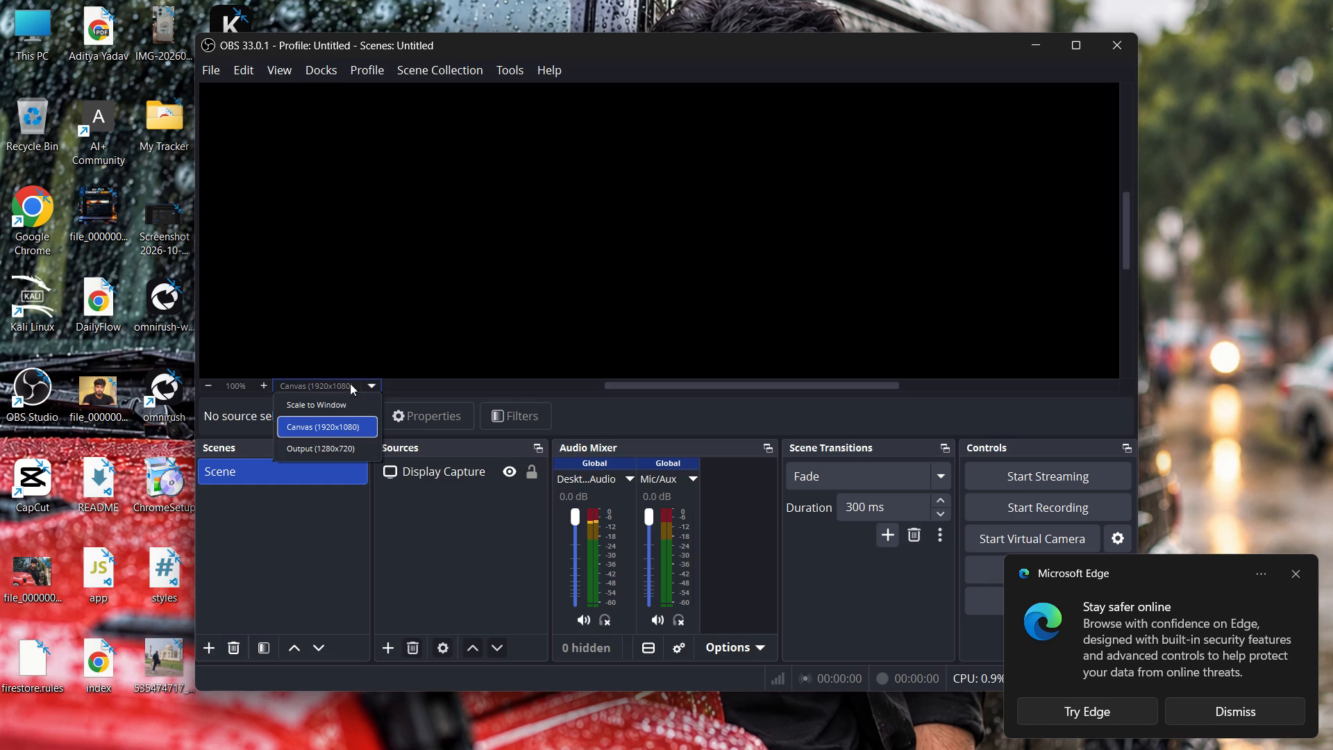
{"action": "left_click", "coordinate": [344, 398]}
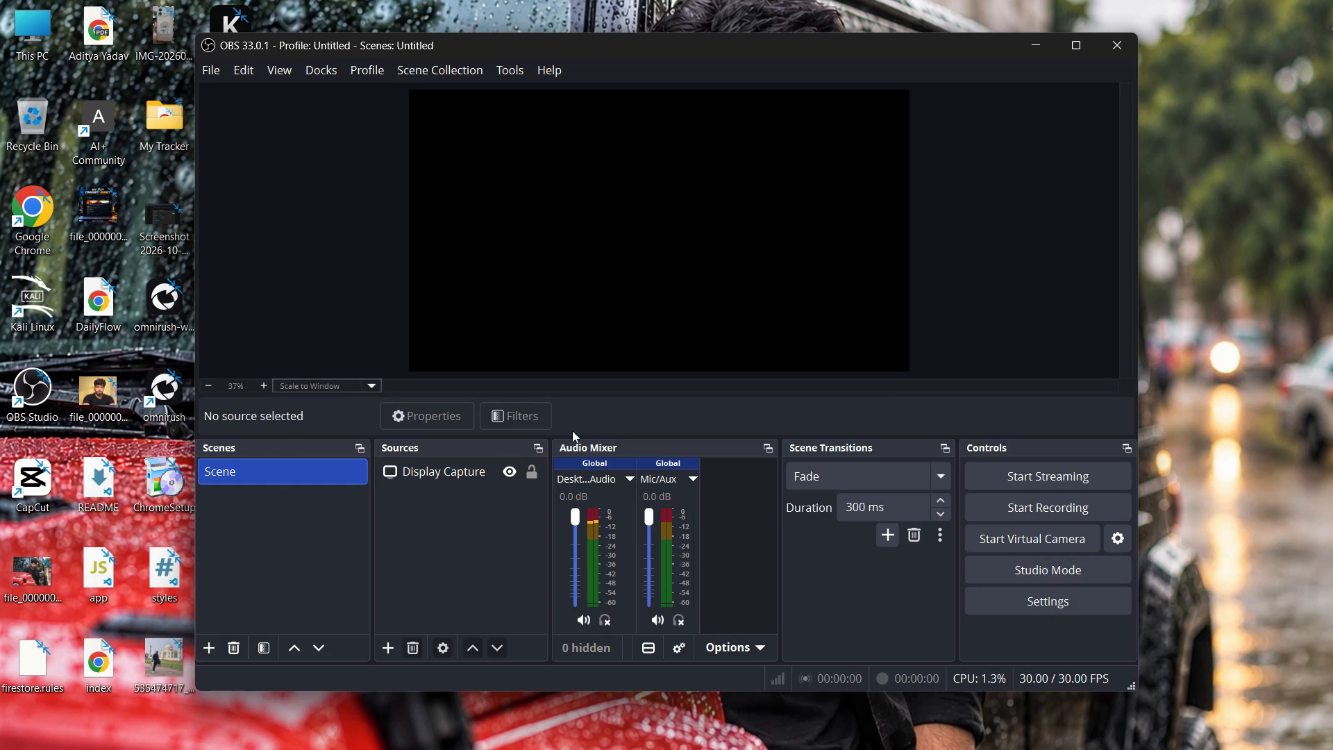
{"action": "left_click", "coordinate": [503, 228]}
Set the Display Capture source to capture the 1920x1080 primary monitor.
{"action": "left_click", "coordinate": [437, 477]}
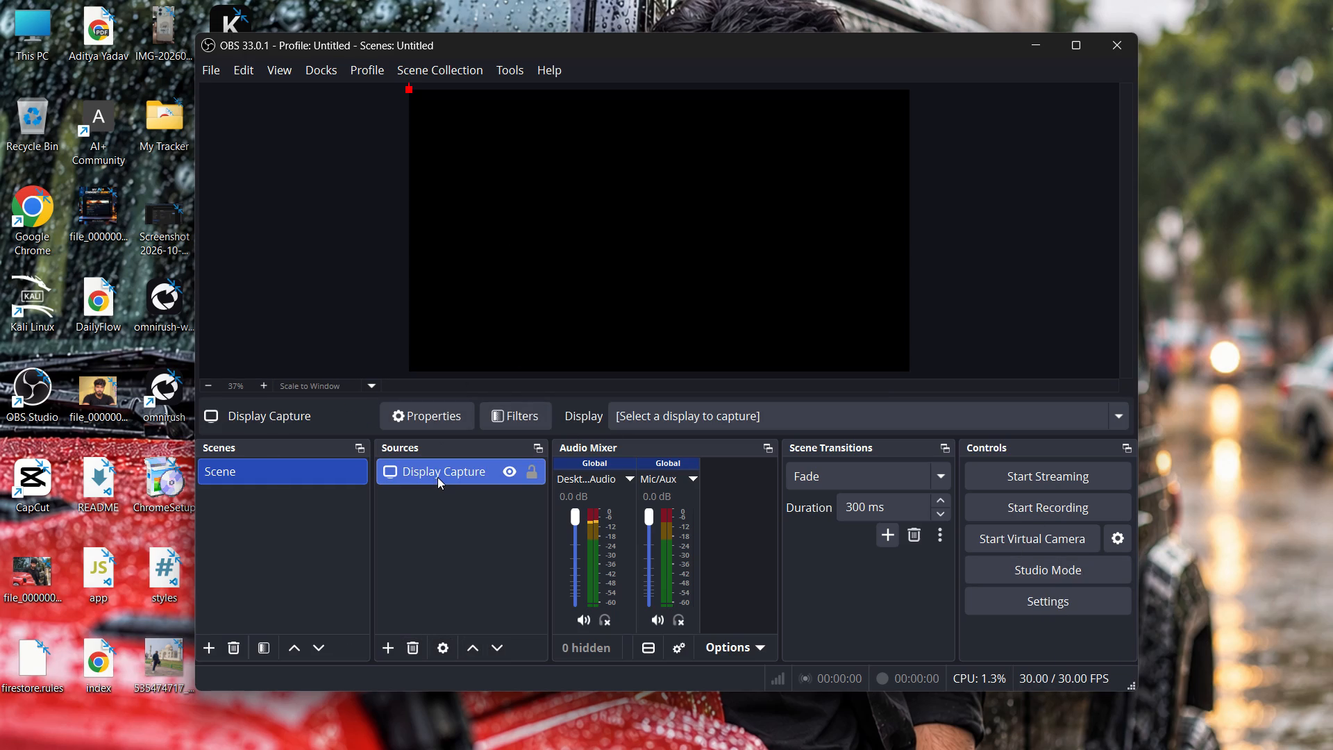
{"action": "left_click", "coordinate": [696, 414]}
{"action": "left_click", "coordinate": [688, 463]}
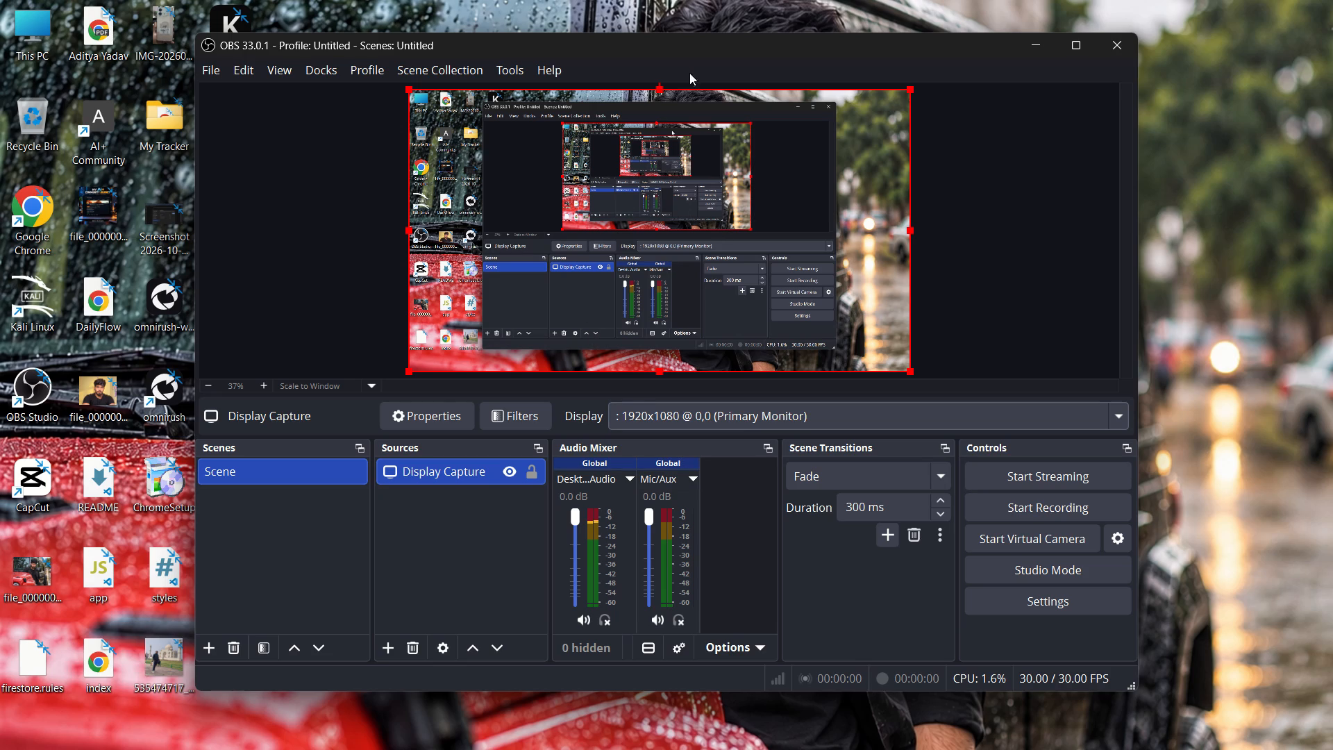
Mute both the Desktop Audio and Mic/Aux channels in the audio mixer and deselect the source.
{"action": "left_click", "coordinate": [584, 620]}
{"action": "left_click", "coordinate": [650, 620]}
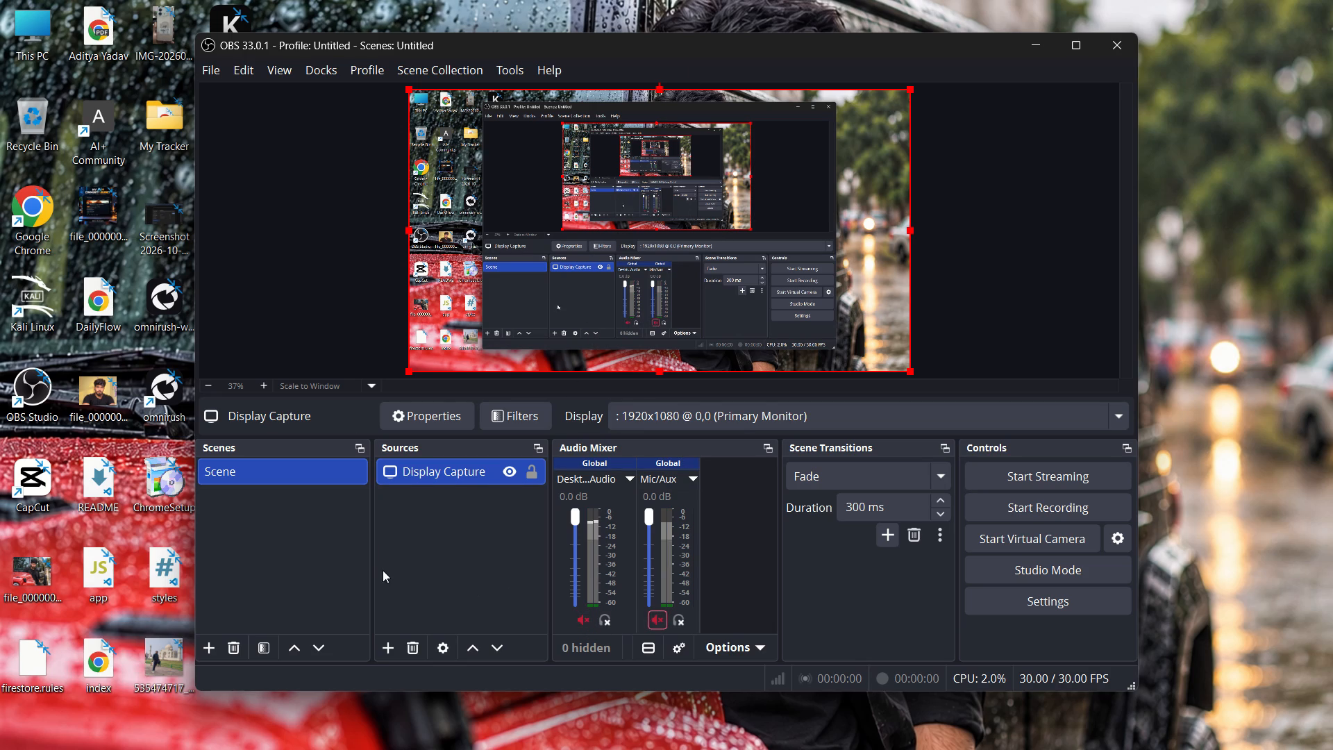
{"action": "left_click", "coordinate": [424, 523]}
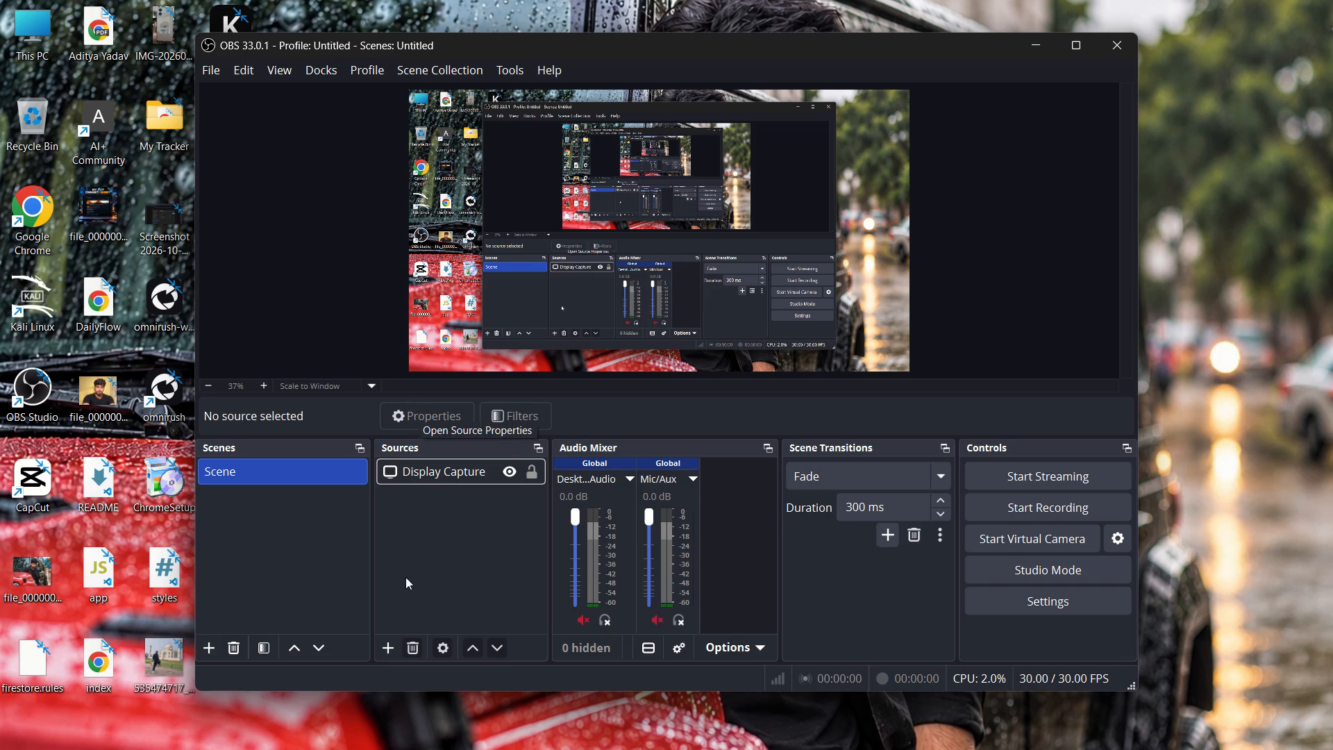
Examine the recently created sources and the source types, such as Media and Video Capture Device, that can be added to the scene.
{"action": "left_click", "coordinate": [389, 644]}
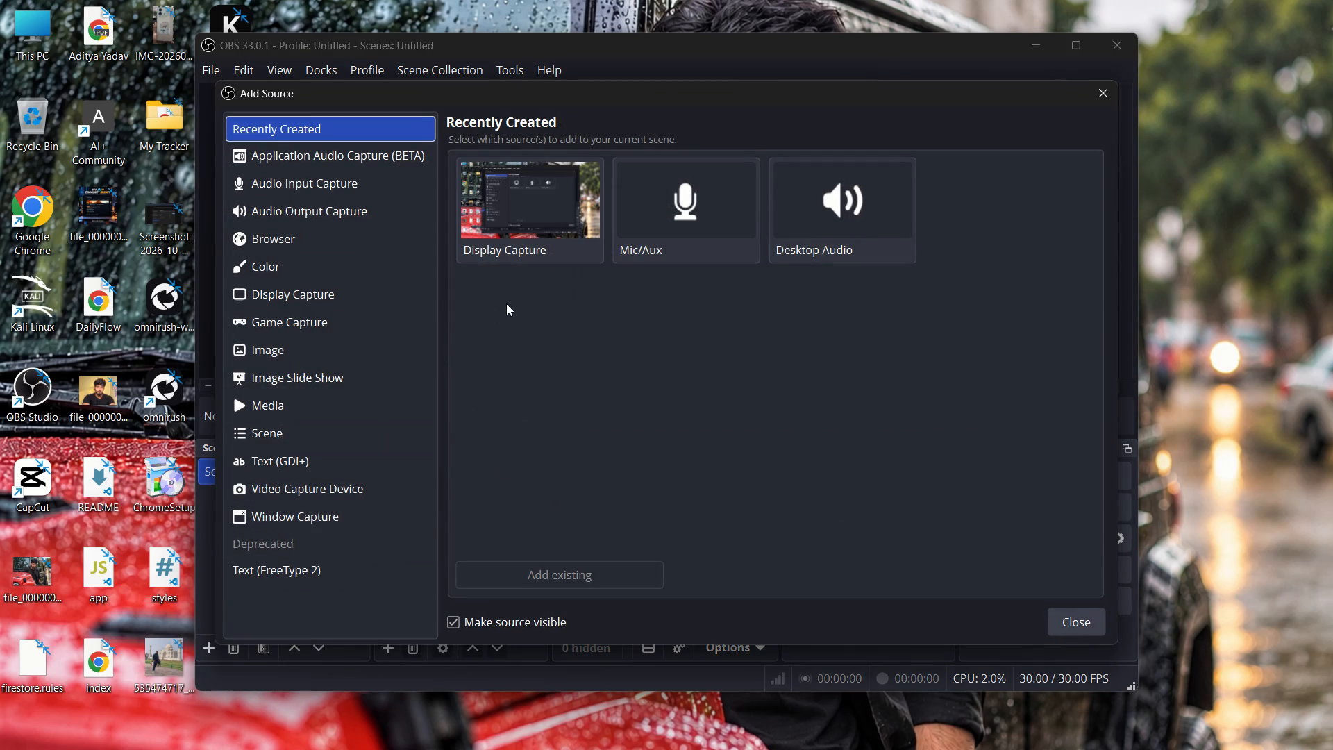
{"action": "left_click", "coordinate": [707, 241]}
{"action": "left_click", "coordinate": [707, 241]}
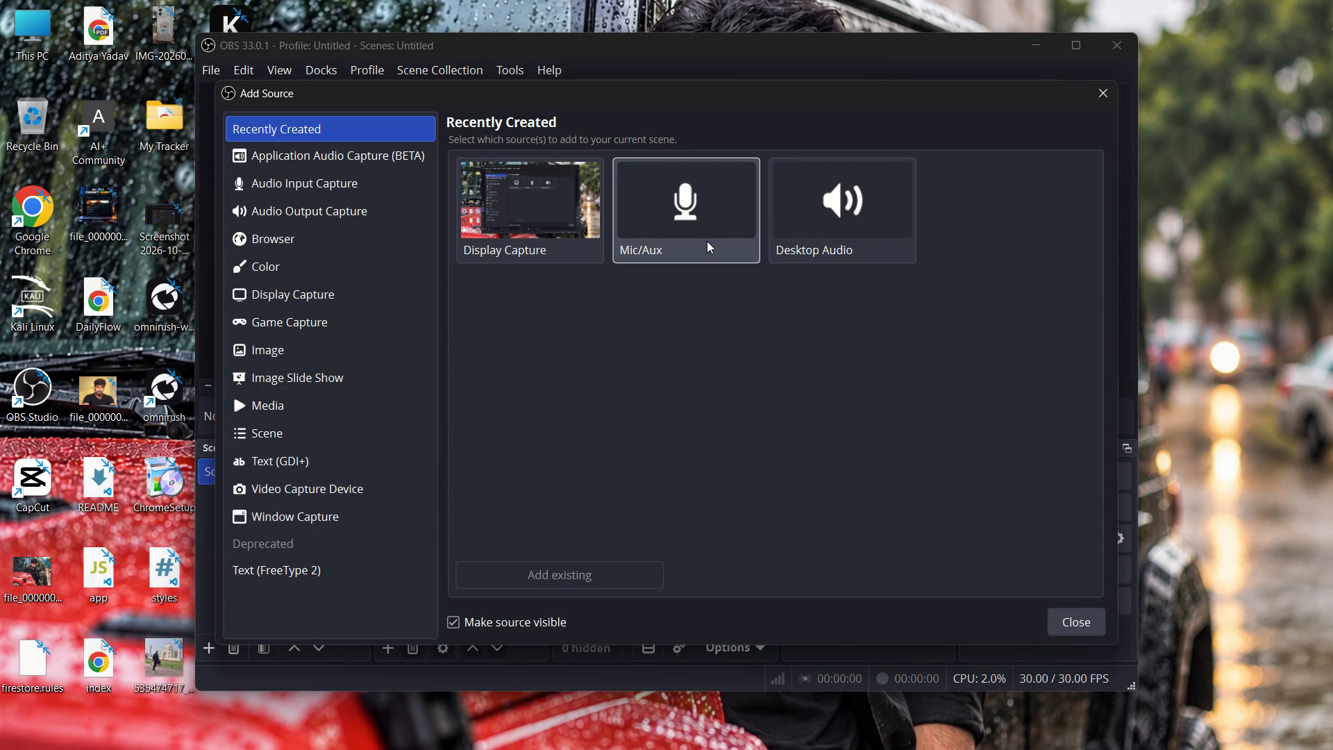
{"action": "left_click", "coordinate": [862, 218]}
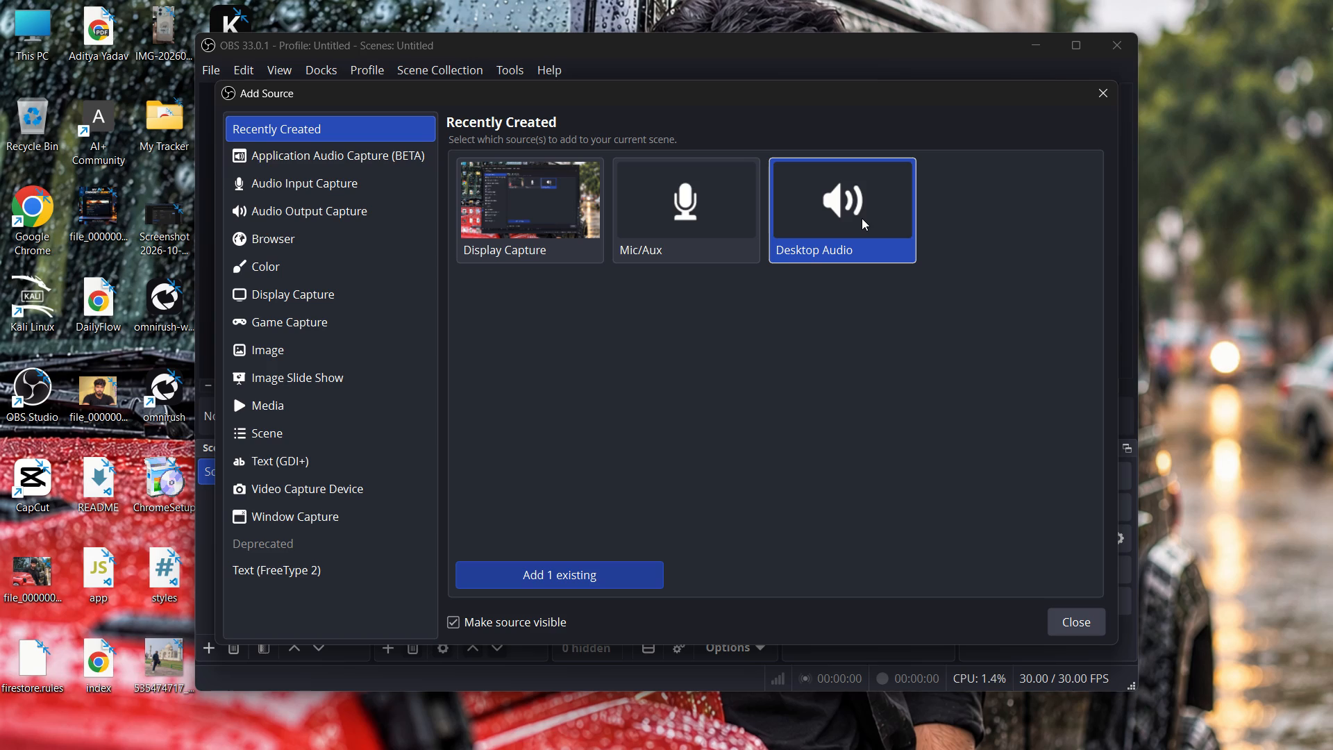
{"action": "left_click", "coordinate": [862, 218]}
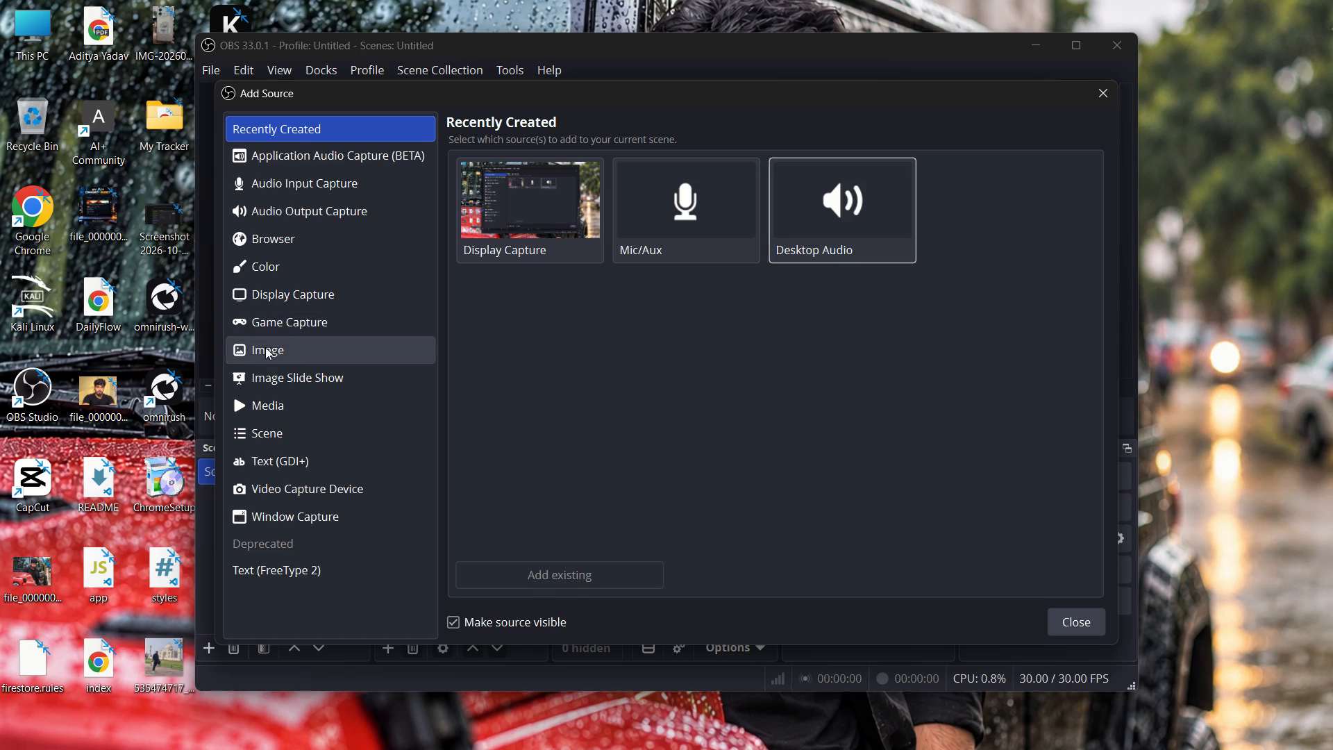
{"action": "left_click", "coordinate": [652, 230]}
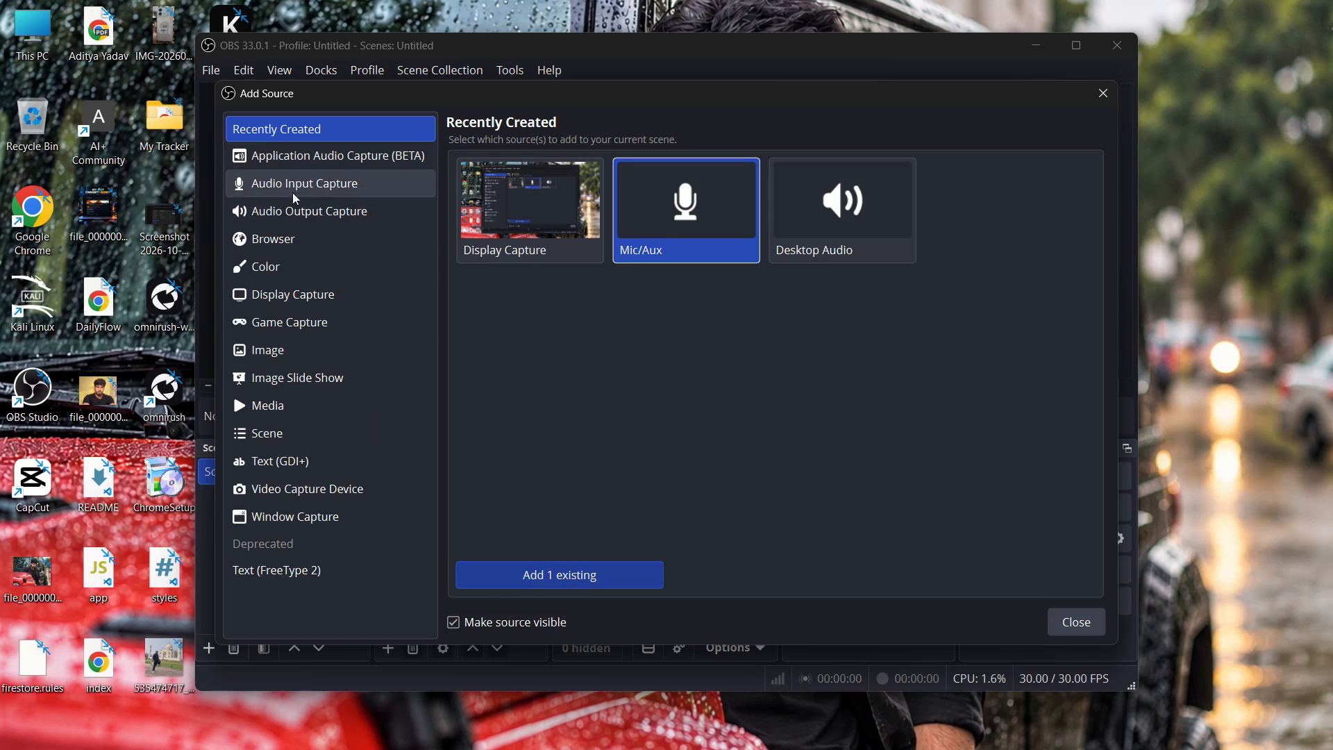
{"action": "left_click", "coordinate": [285, 374]}
{"action": "left_click", "coordinate": [292, 409]}
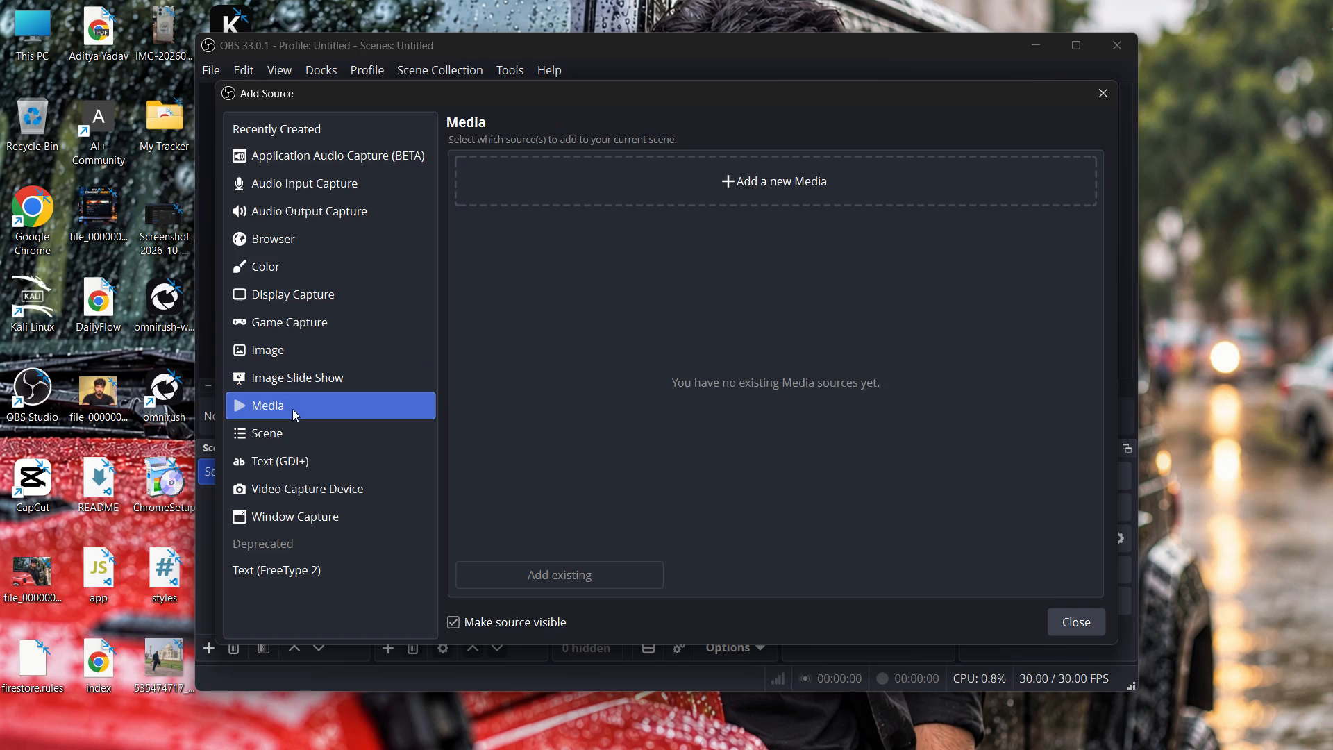
{"action": "left_click", "coordinate": [299, 442]}
{"action": "left_click", "coordinate": [298, 483]}
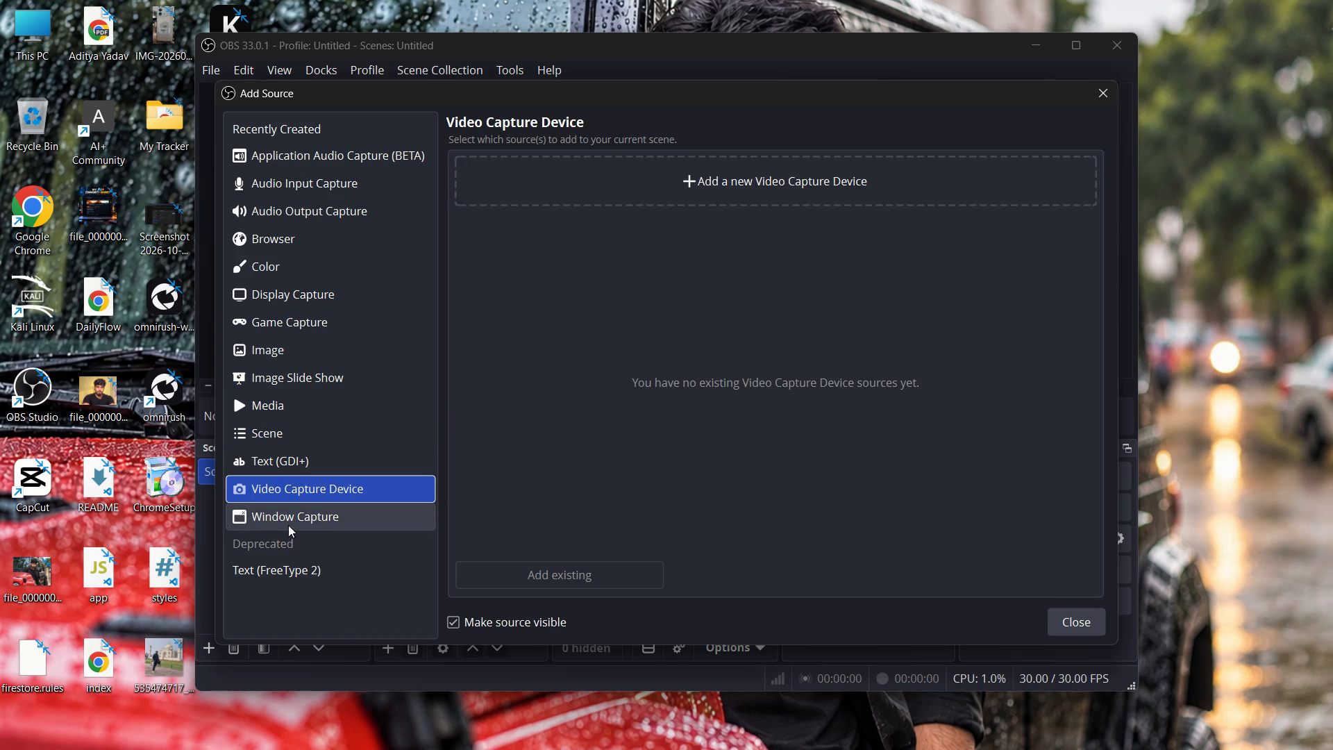
Add a new Text (FreeType 2) source to the scene and activate its text box for manual entry.
{"action": "left_click", "coordinate": [284, 565]}
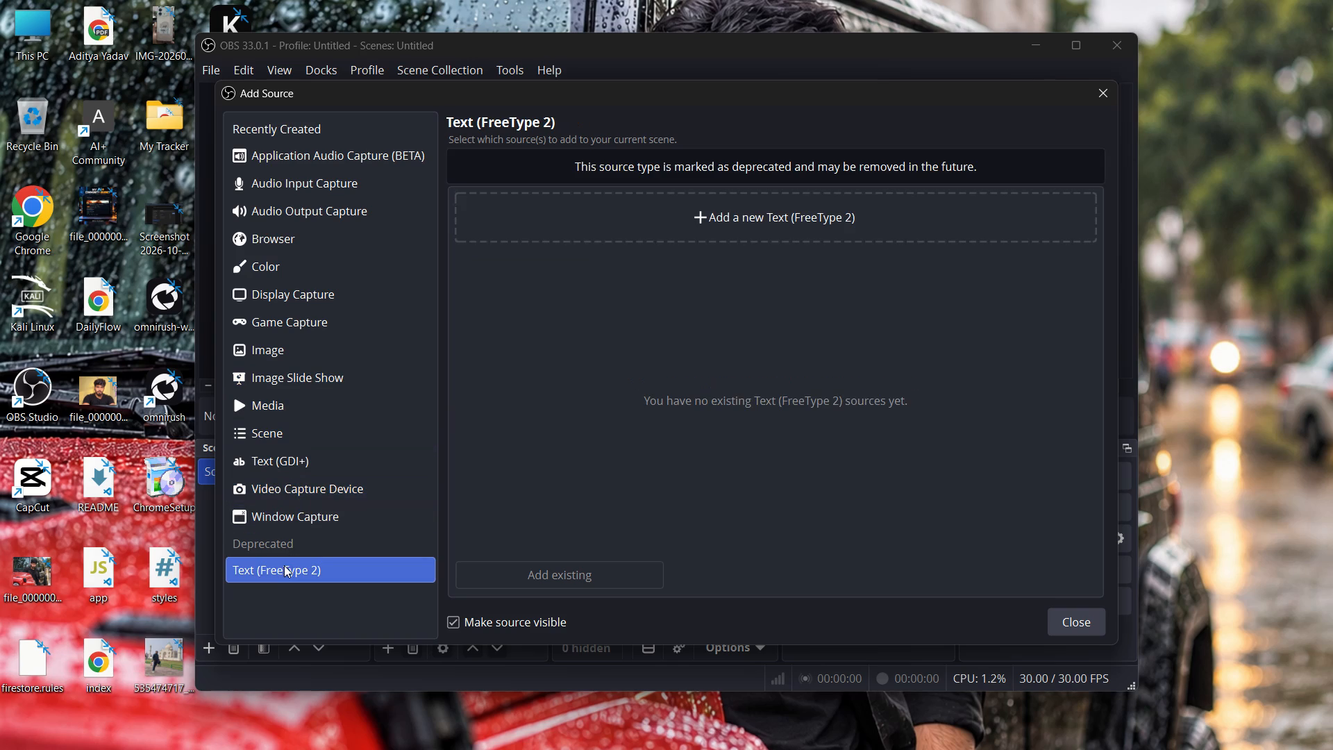
{"action": "left_click", "coordinate": [633, 213]}
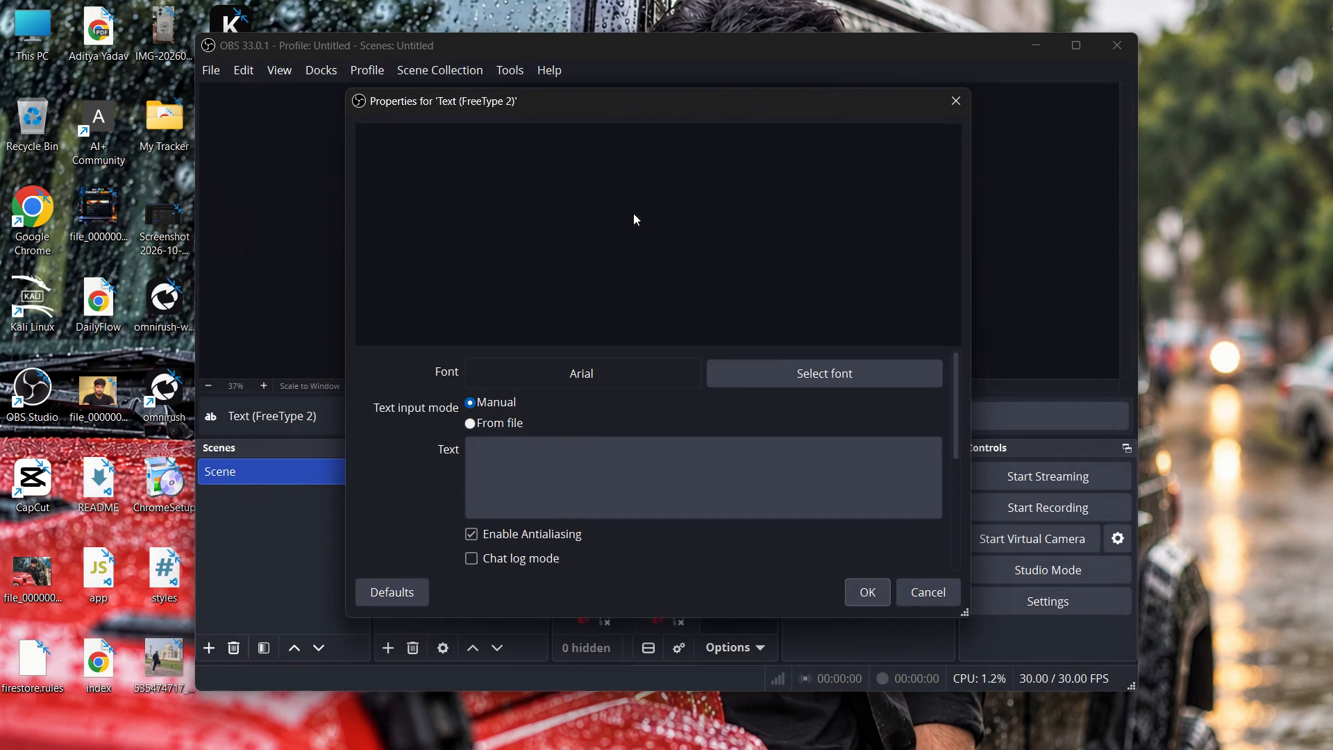
{"action": "left_click", "coordinate": [505, 449]}
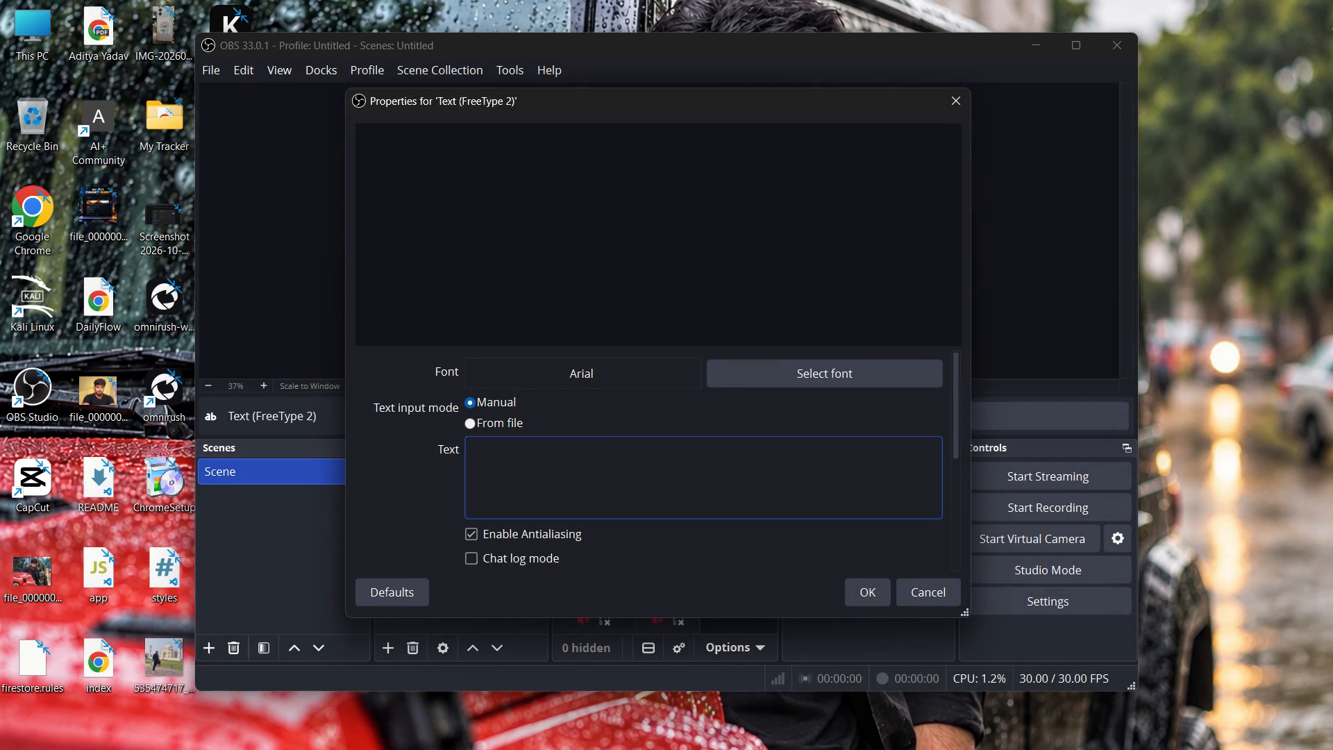
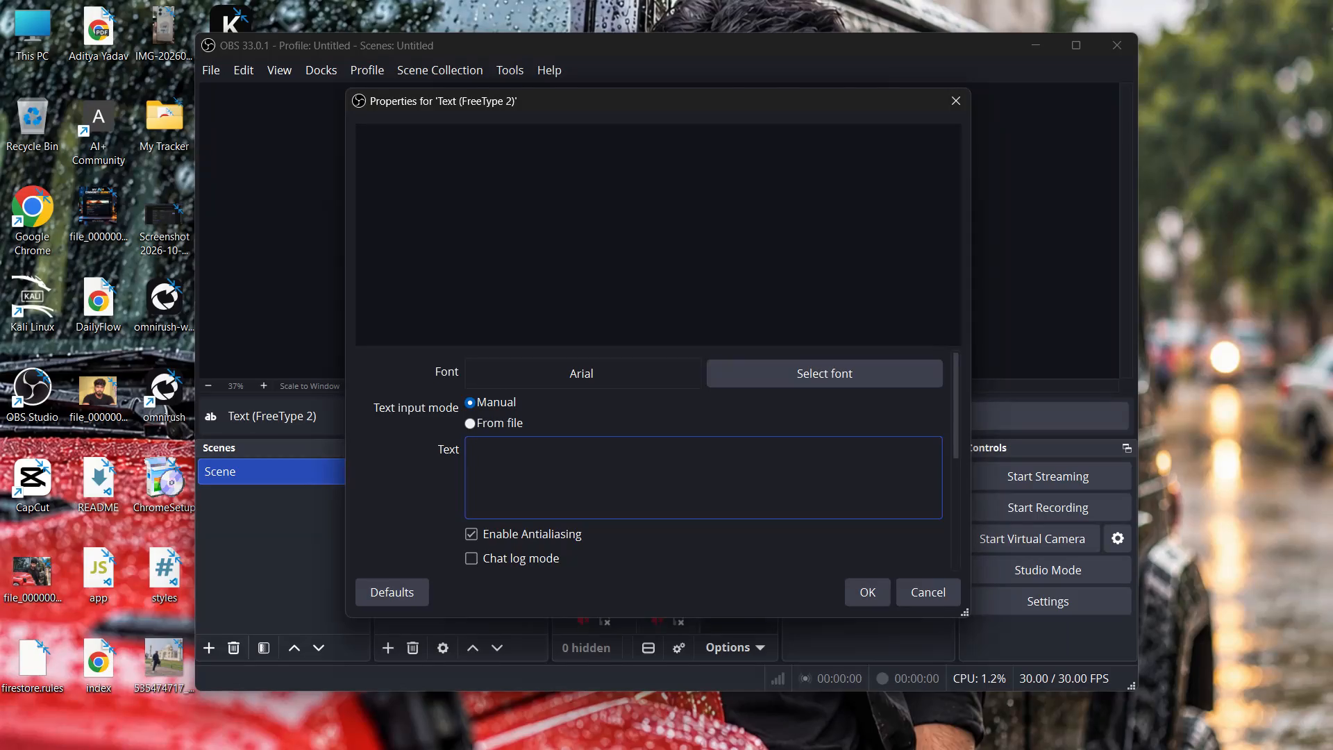
Paste the copied line "⚠️ DISCLAIMER – FOR EDUCATIONAL PURPOSES ONLY" as the text source's content.
{"action": "left_click", "coordinate": [508, 471]}
{"action": "right_click", "coordinate": [508, 470]}
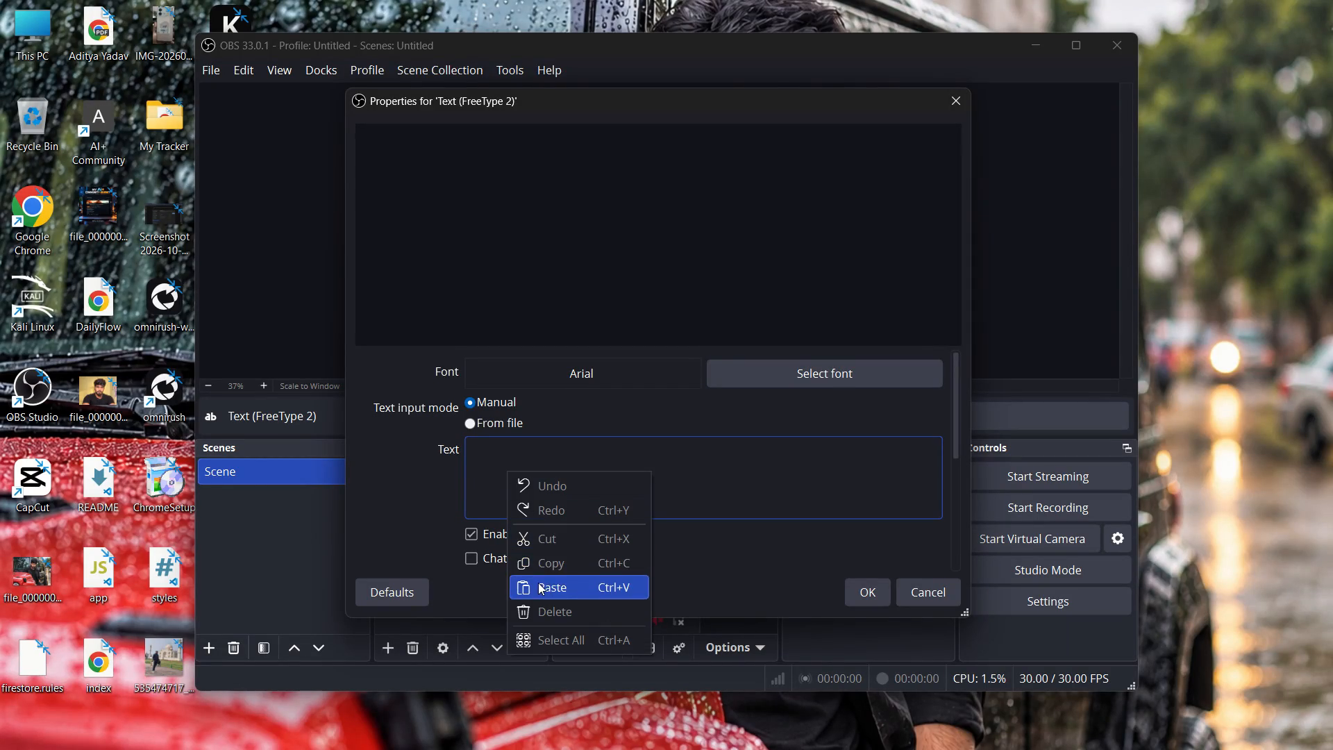
{"action": "left_click", "coordinate": [537, 592]}
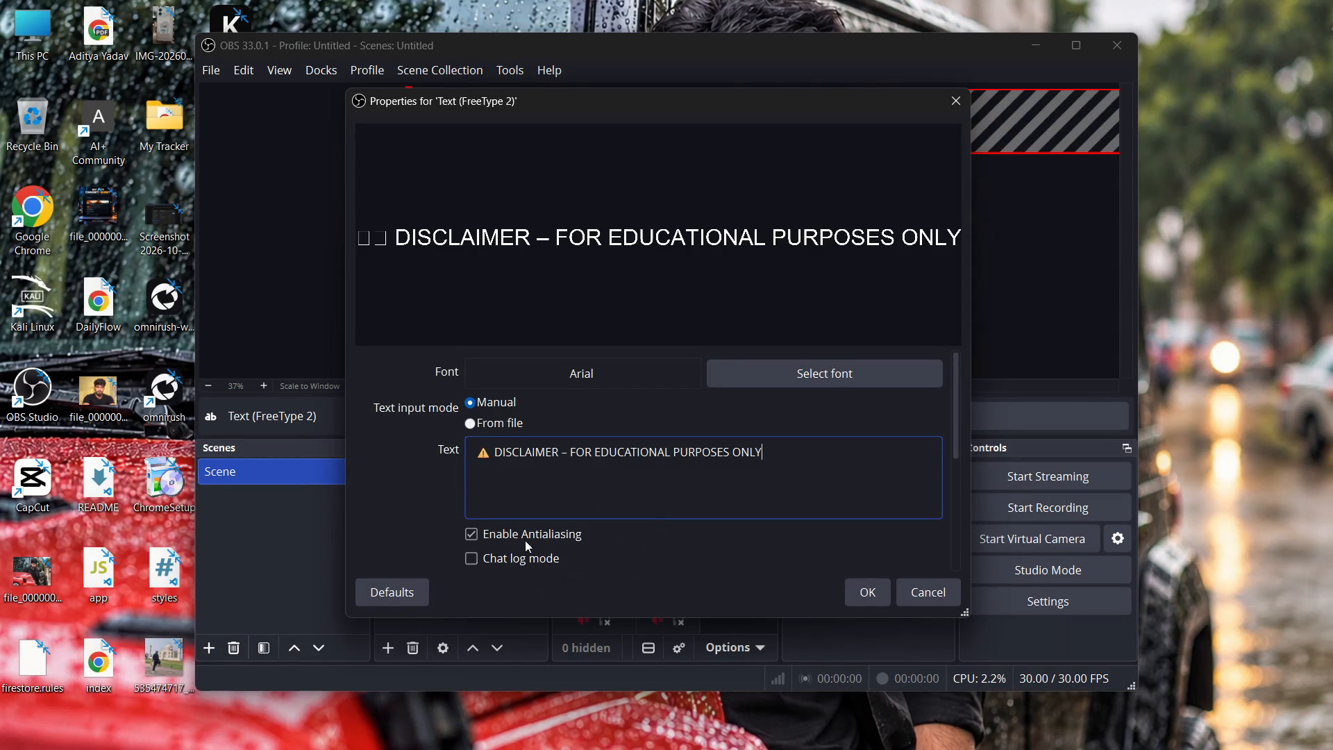
{"action": "left_click", "coordinate": [533, 494]}
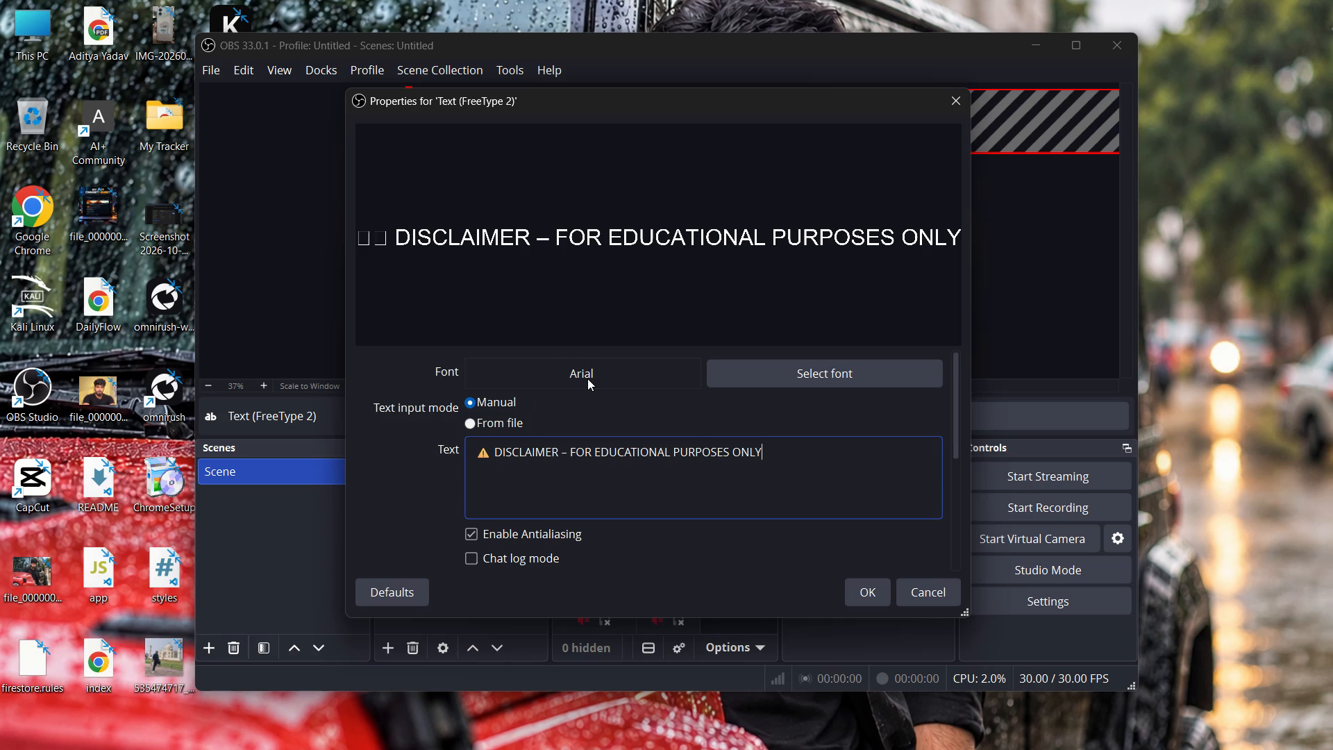
Set the disclaimer text's font to Arial Bold, size 22, and accept the text source's properties.
{"action": "left_click", "coordinate": [444, 372]}
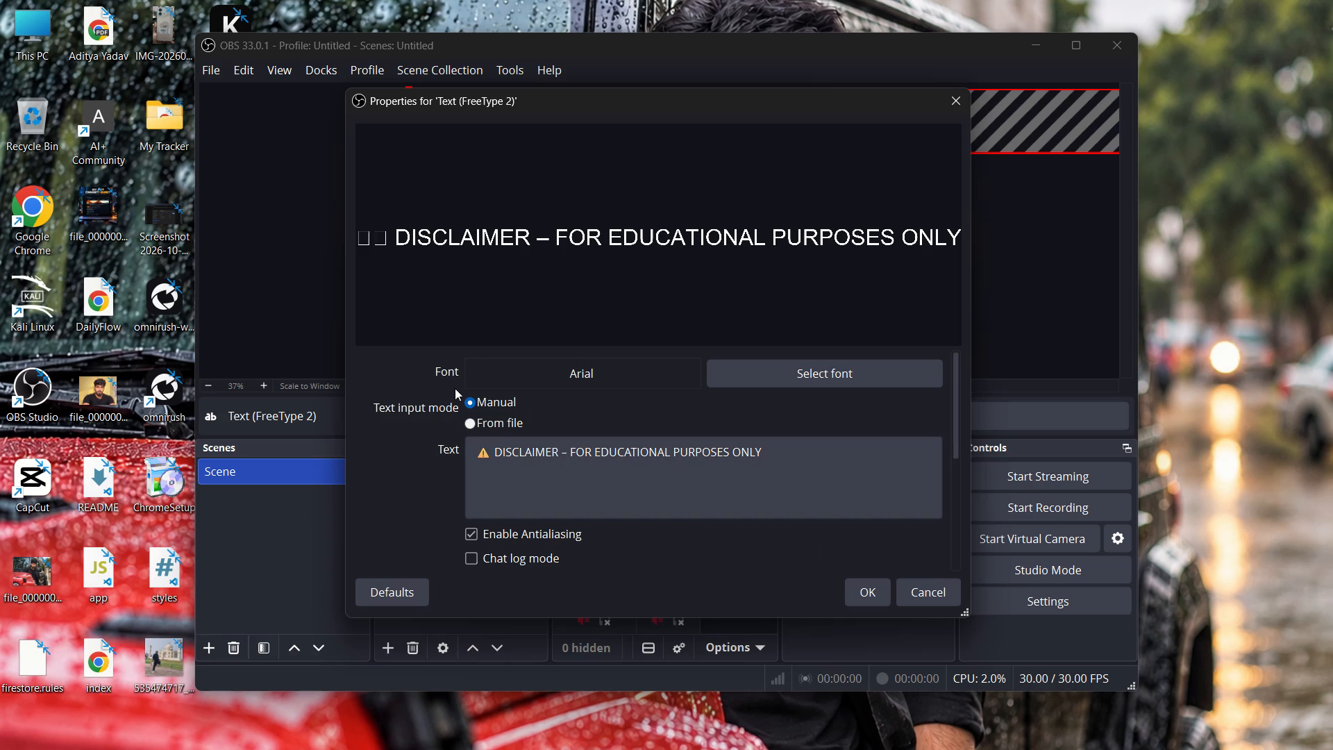
{"action": "triple_click", "coordinate": [455, 364]}
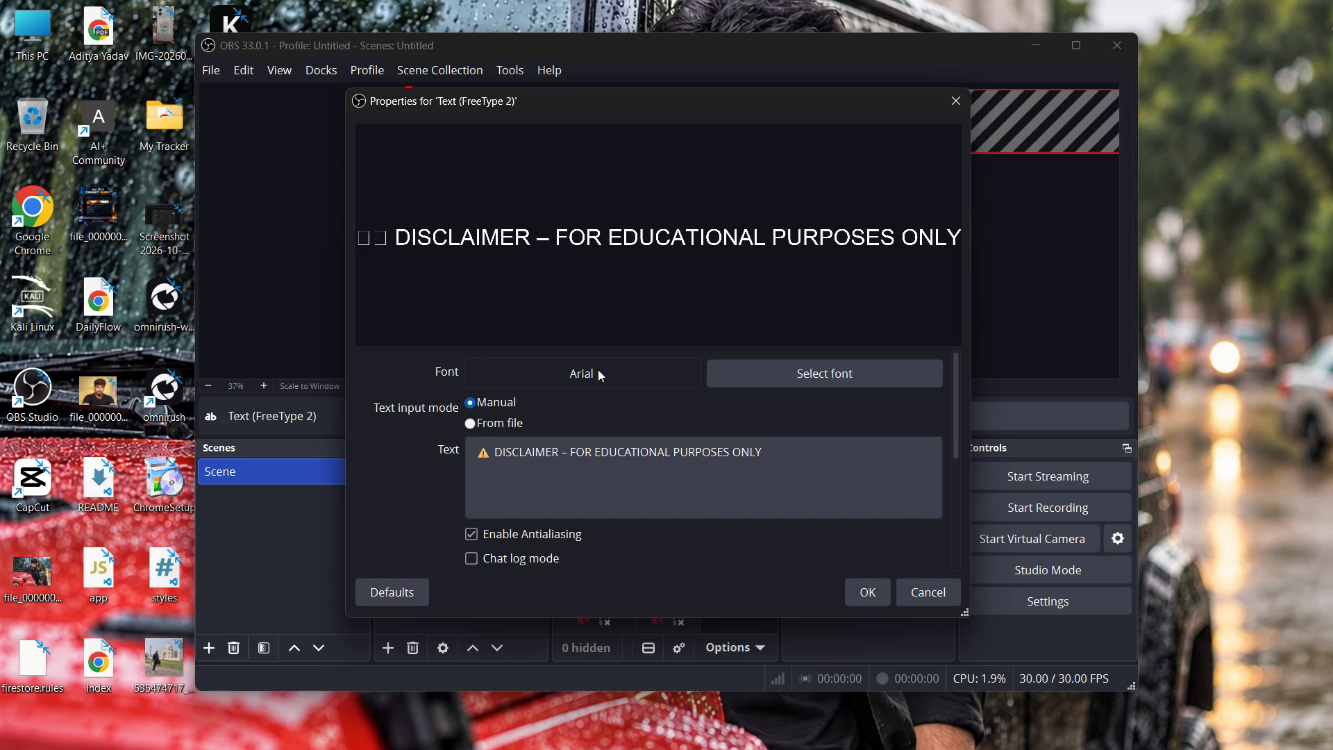
{"action": "left_click", "coordinate": [598, 369]}
{"action": "left_click", "coordinate": [824, 378]}
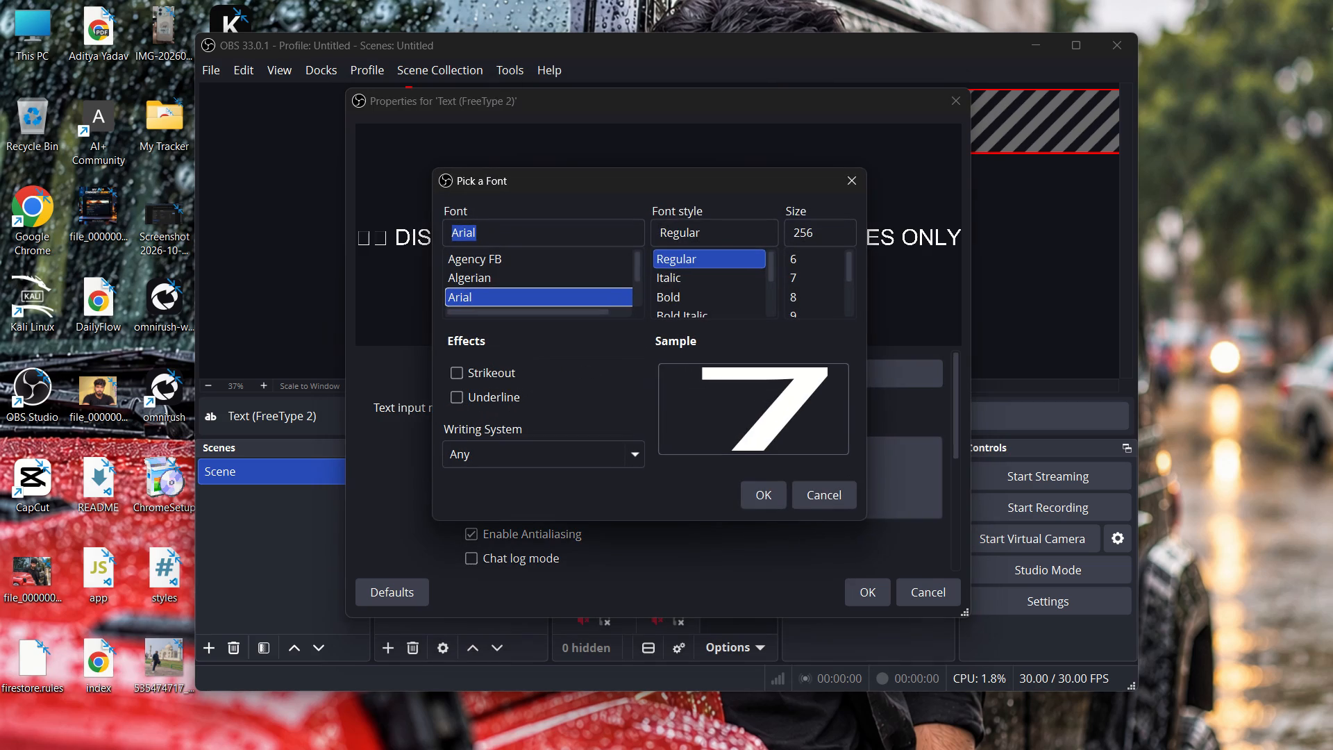
{"action": "left_click", "coordinate": [685, 296]}
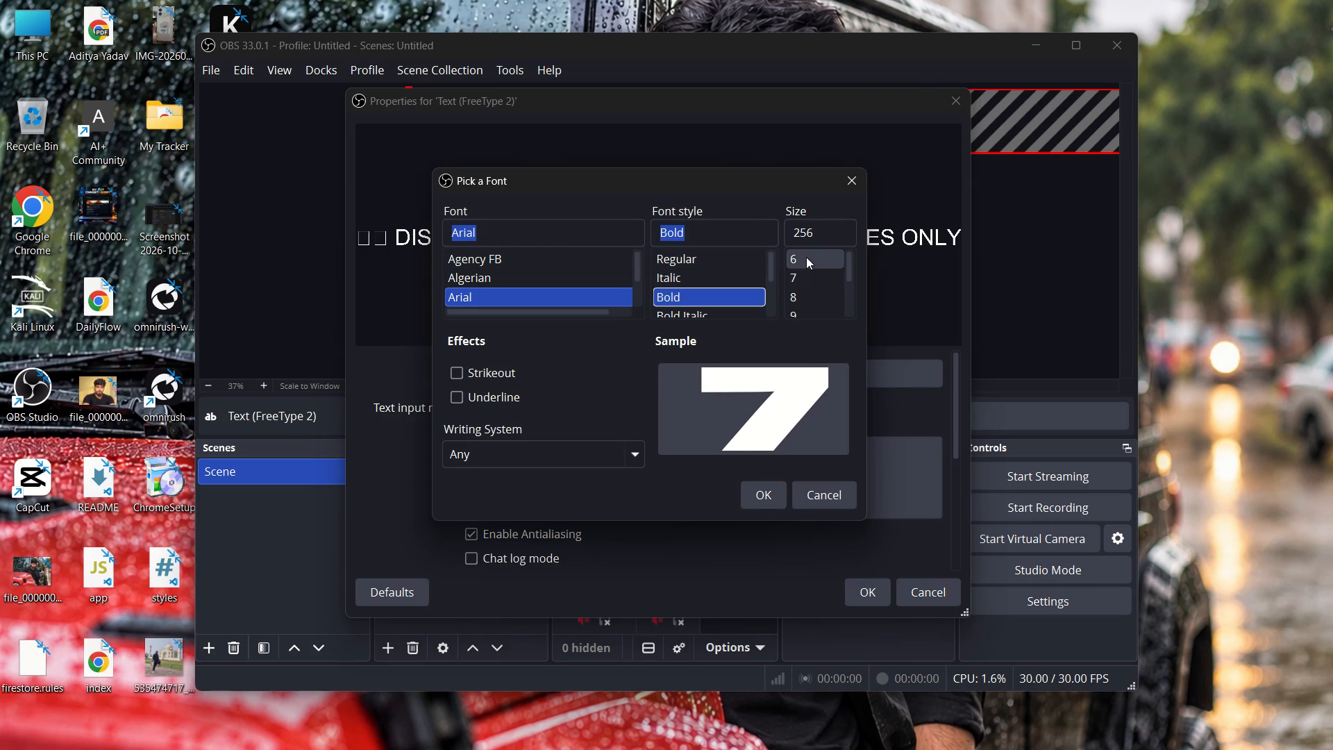
{"action": "left_click", "coordinate": [806, 257]}
{"action": "scroll", "coordinate": [806, 258], "scroll_direction": "up", "scroll_amount": 1}
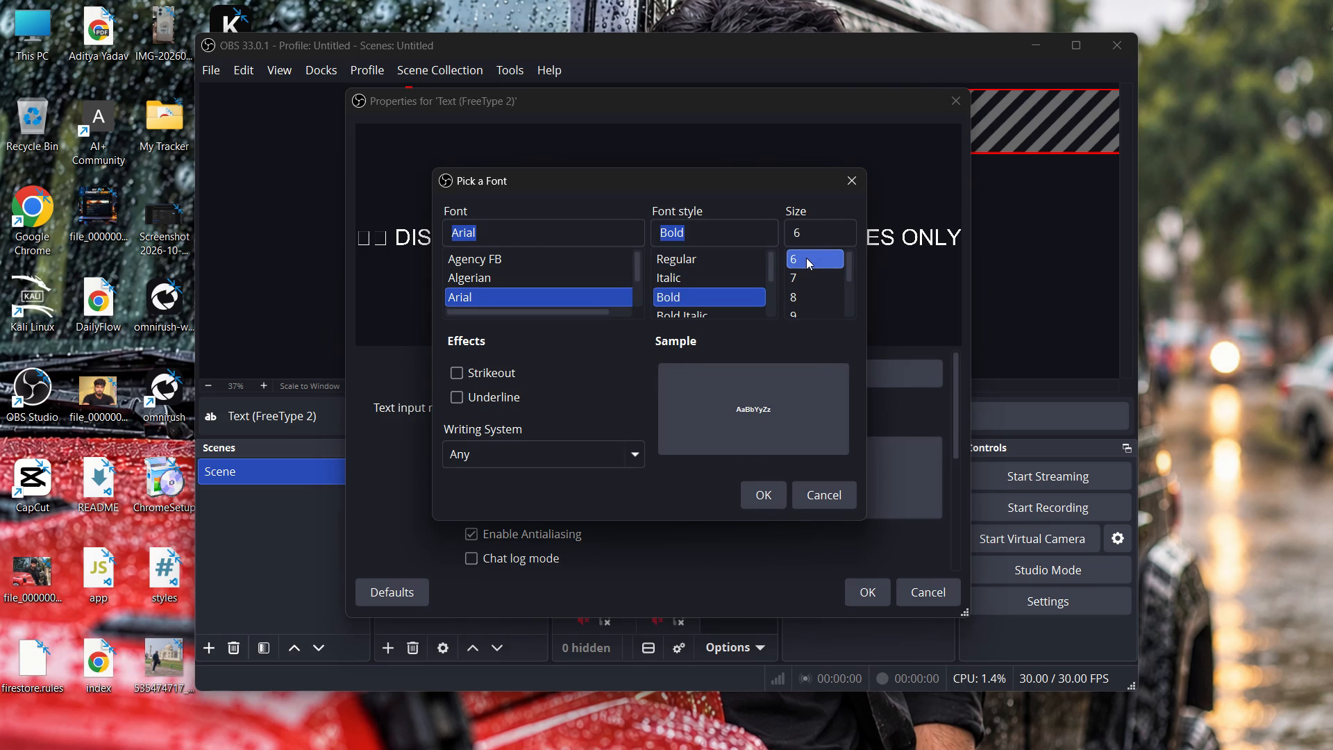
{"action": "scroll", "coordinate": [806, 258], "scroll_direction": "up", "scroll_amount": 1}
{"action": "scroll", "coordinate": [780, 279], "scroll_direction": "down", "scroll_amount": 5}
{"action": "left_click", "coordinate": [804, 302]}
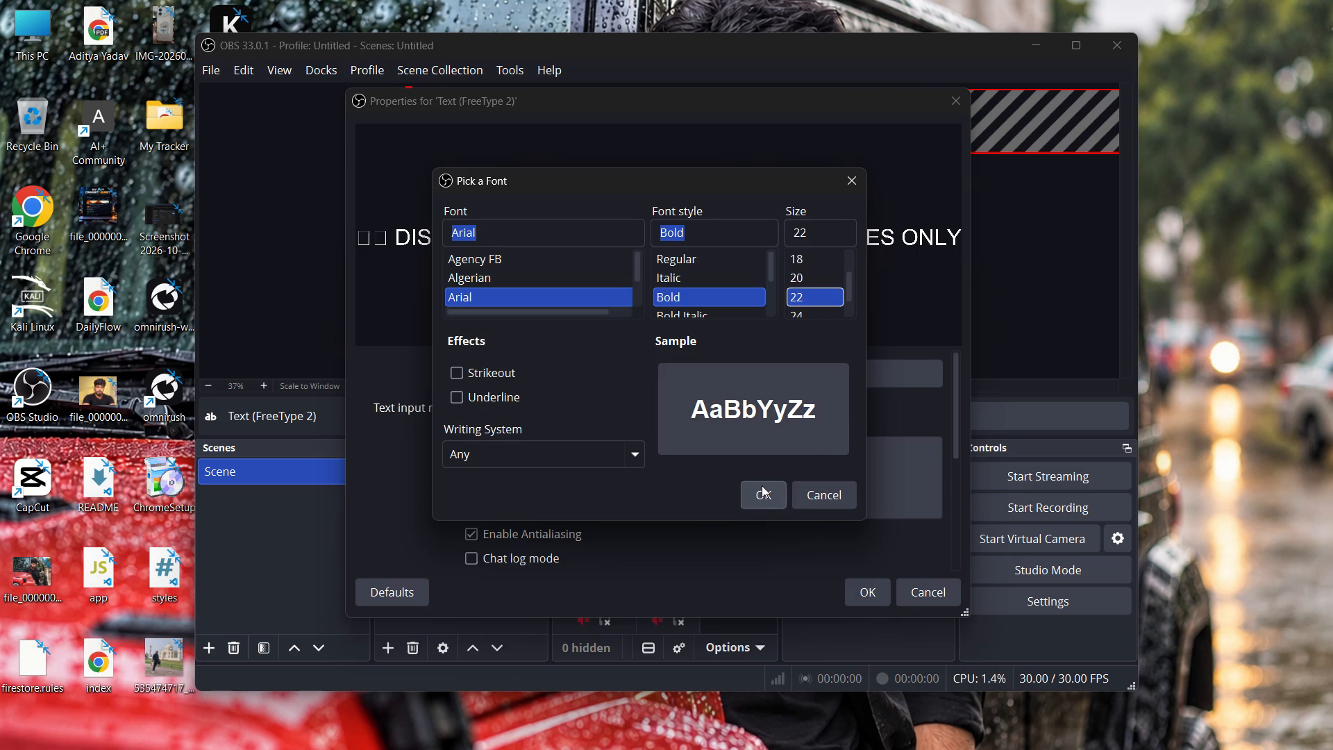
{"action": "scroll", "coordinate": [626, 397], "scroll_direction": "down", "scroll_amount": 1}
{"action": "left_click", "coordinate": [771, 494]}
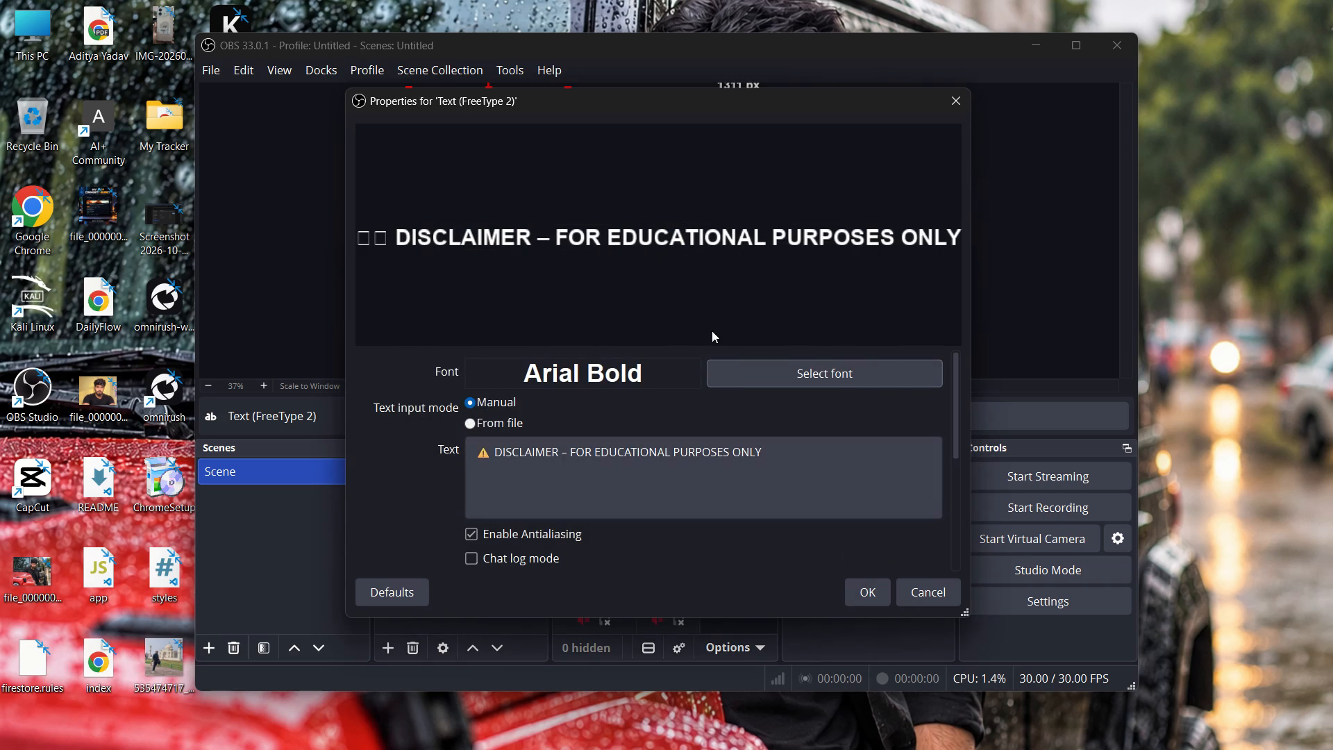
{"action": "left_click_drag", "start_coordinate": [737, 237], "coordinate": [735, 207]}
{"action": "left_click", "coordinate": [874, 592]}
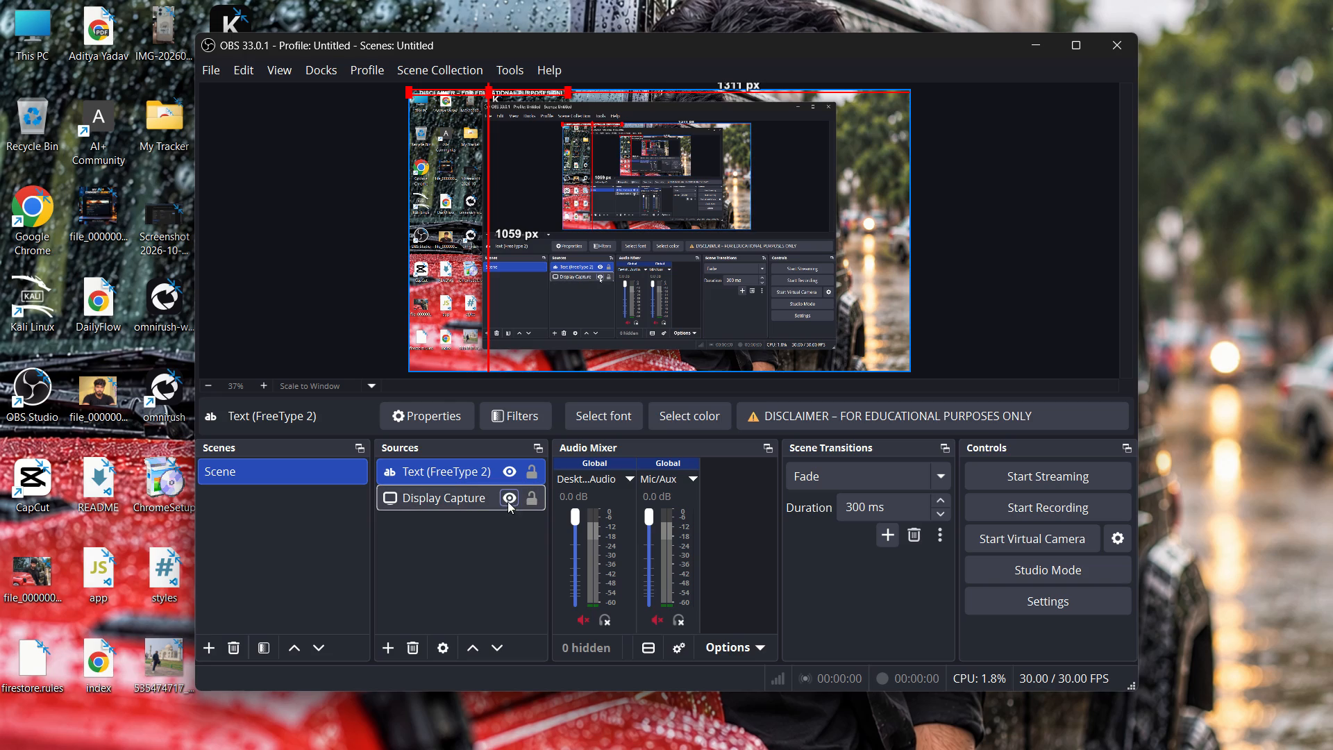
Lock the Display Capture source, keeping the text source unlocked.
{"action": "left_click", "coordinate": [536, 504]}
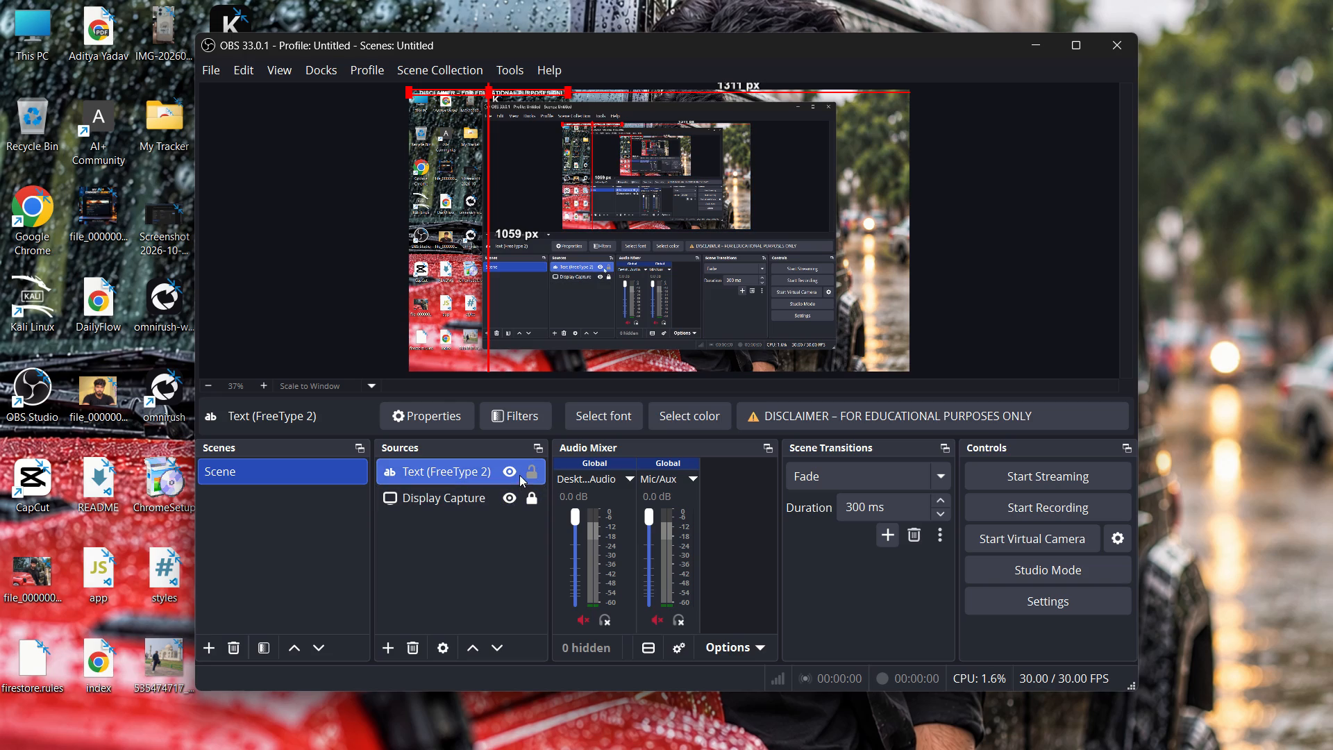
{"action": "left_click", "coordinate": [525, 472]}
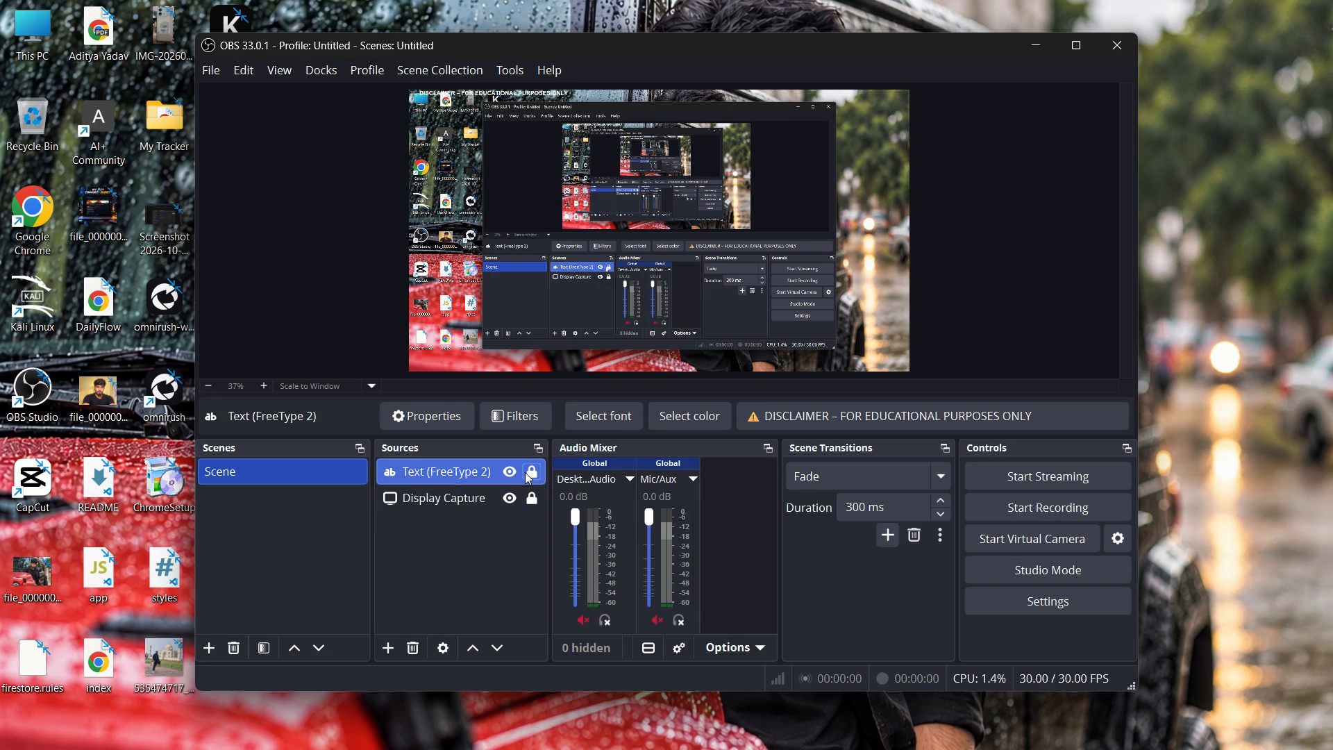
{"action": "left_click", "coordinate": [525, 472]}
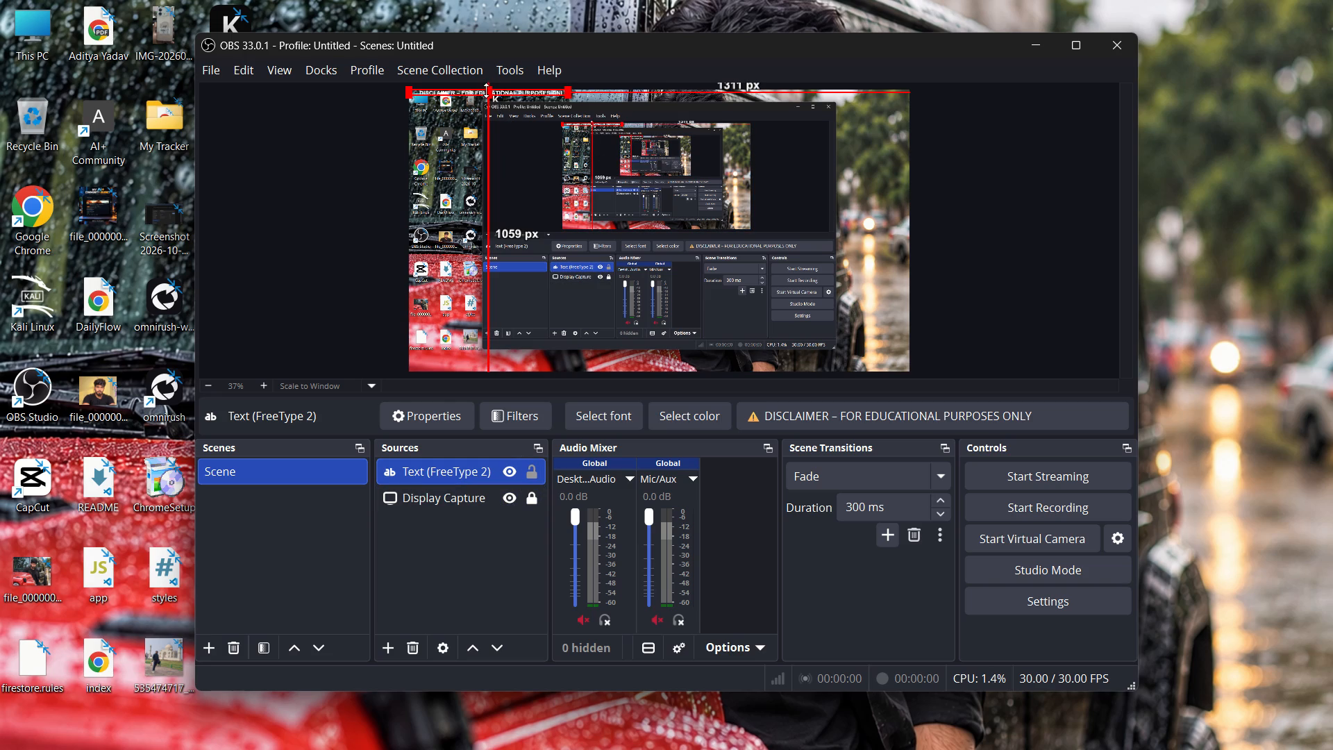
Enlarge the disclaimer text across the top of the canvas, flipped vertically, with about 21 px above and 954 px below it.
{"action": "left_click_drag", "start_coordinate": [486, 90], "coordinate": [499, 105]}
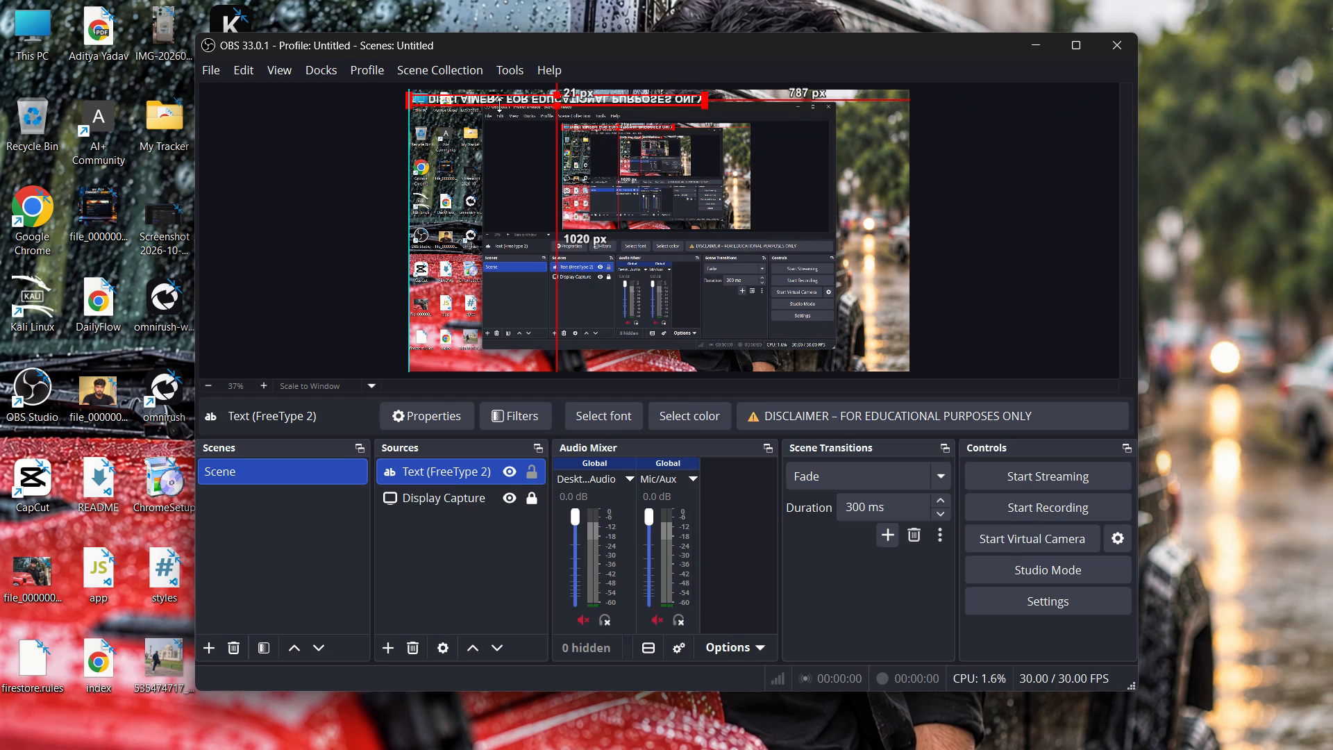
{"action": "left_click_drag", "start_coordinate": [499, 105], "coordinate": [503, 113]}
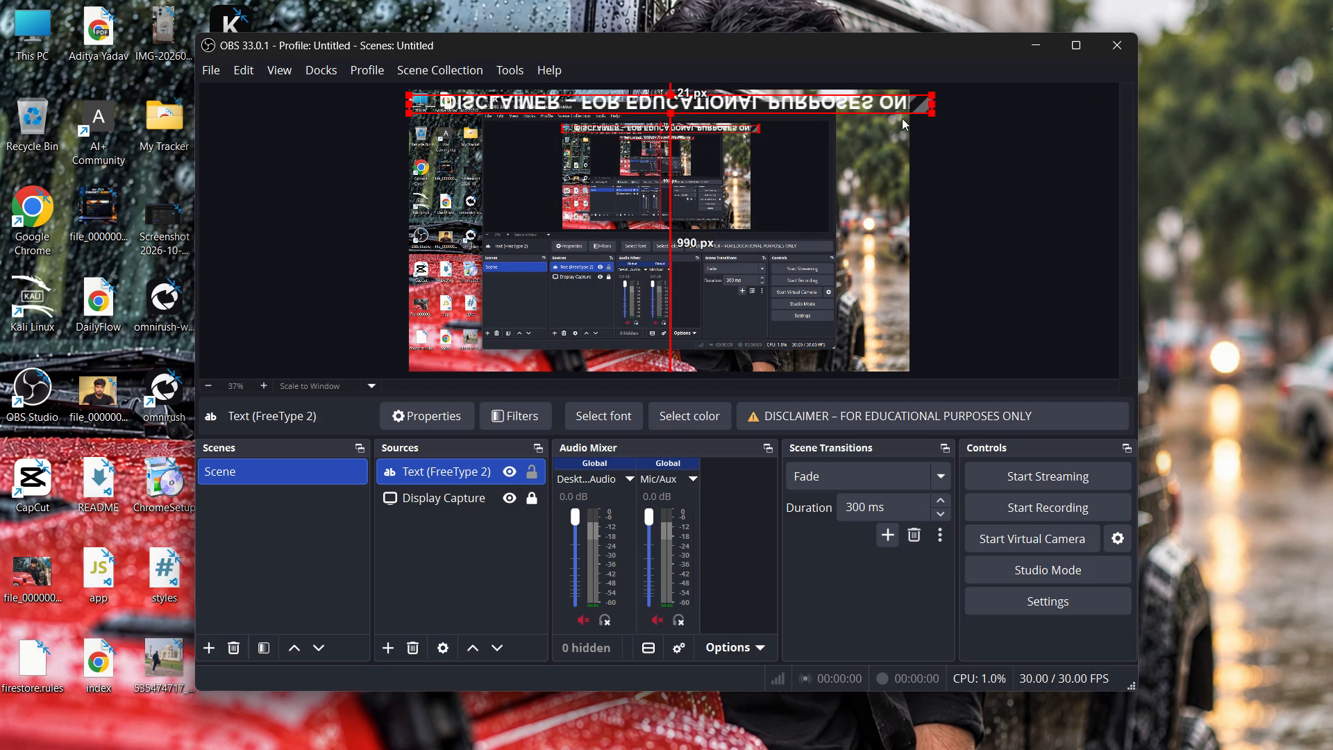
{"action": "left_click_drag", "start_coordinate": [928, 115], "coordinate": [637, 124]}
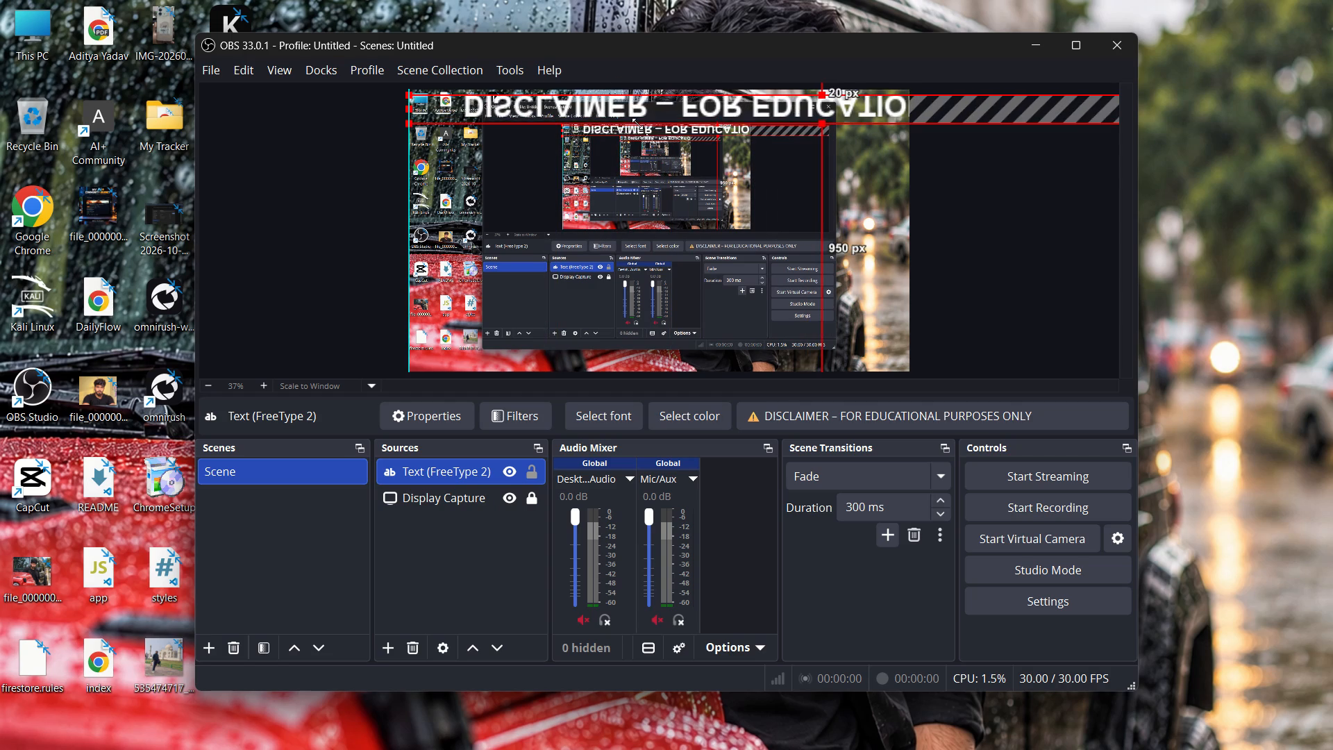
{"action": "left_click_drag", "start_coordinate": [637, 124], "coordinate": [634, 128]}
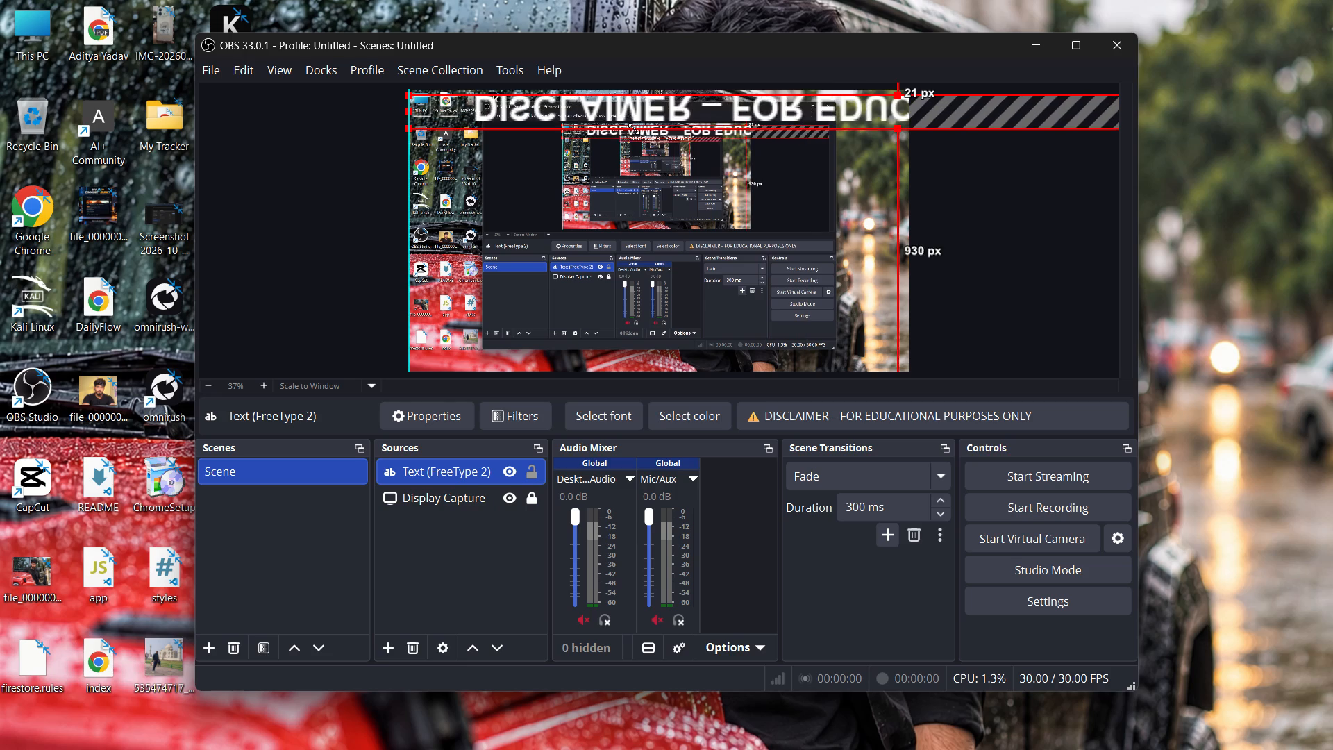
{"action": "left_click_drag", "start_coordinate": [634, 128], "coordinate": [880, 123]}
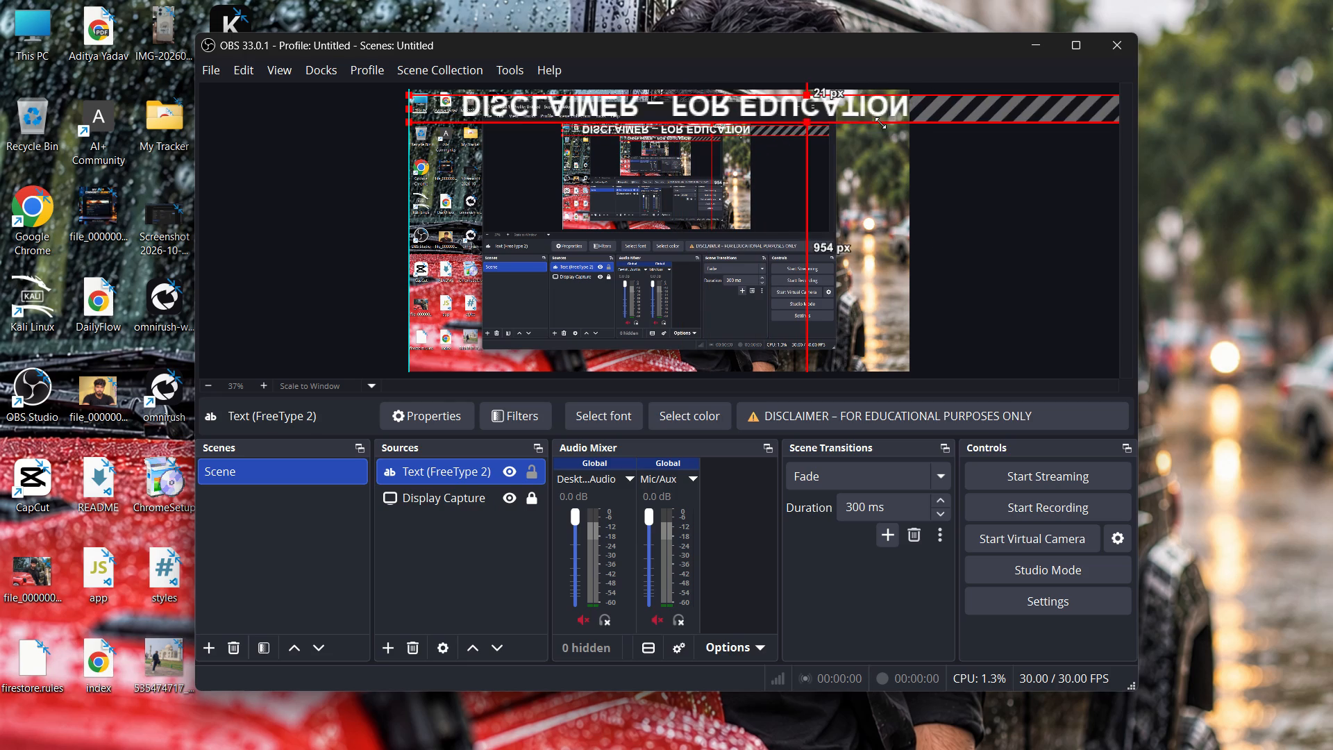
{"action": "left_click_drag", "start_coordinate": [880, 123], "coordinate": [744, 122]}
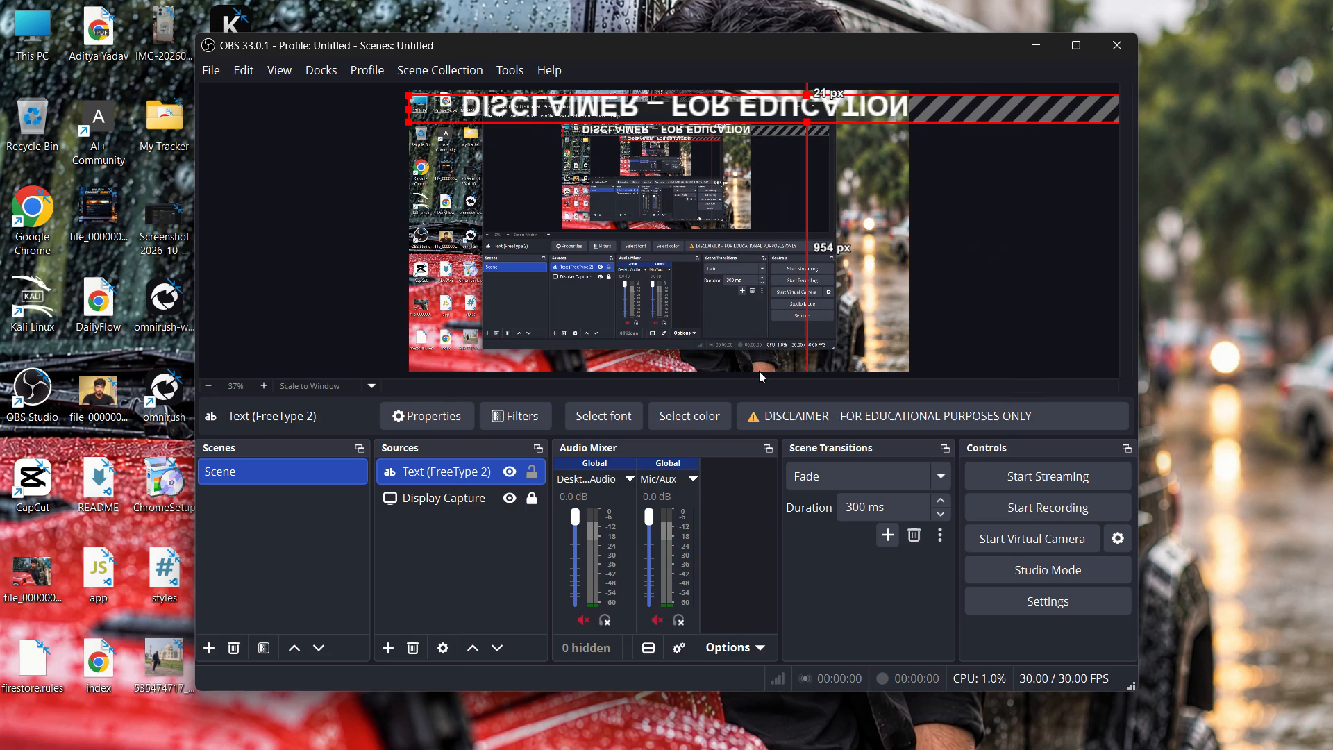
{"action": "left_click", "coordinate": [526, 469]}
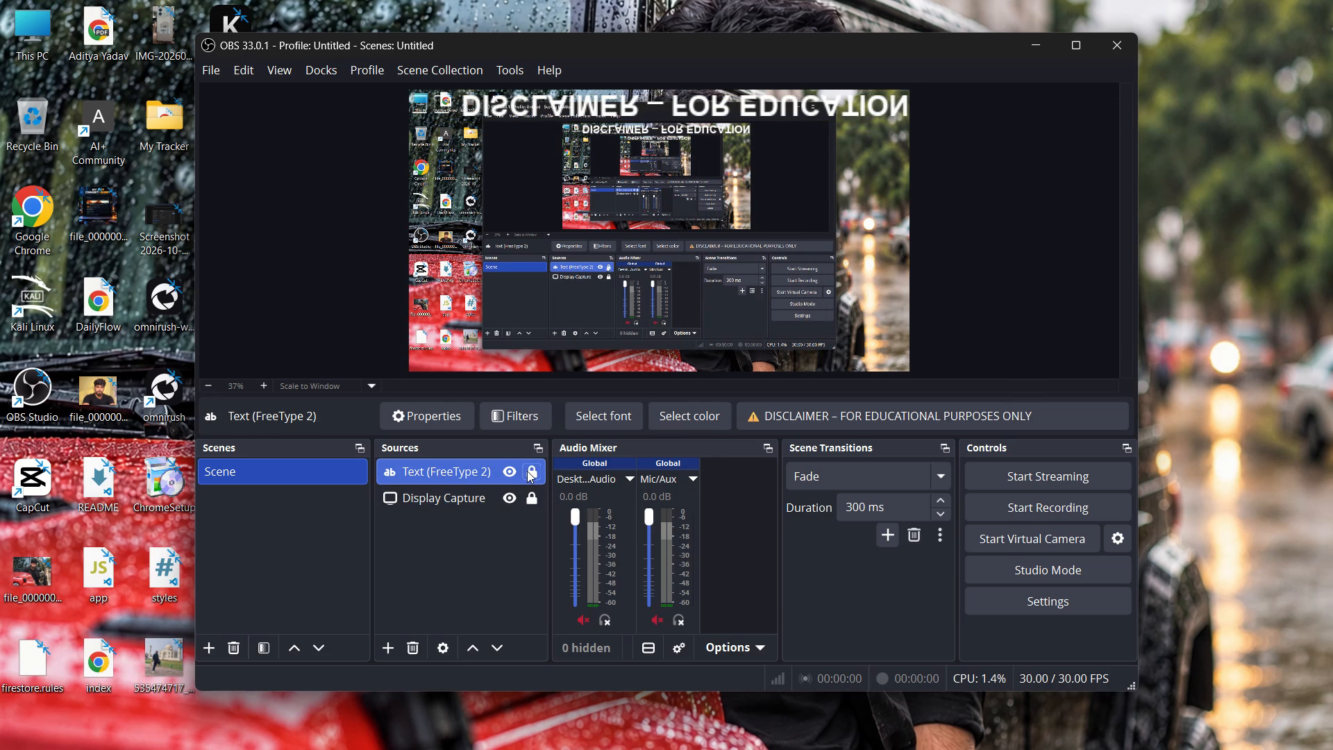
{"action": "left_click", "coordinate": [527, 471]}
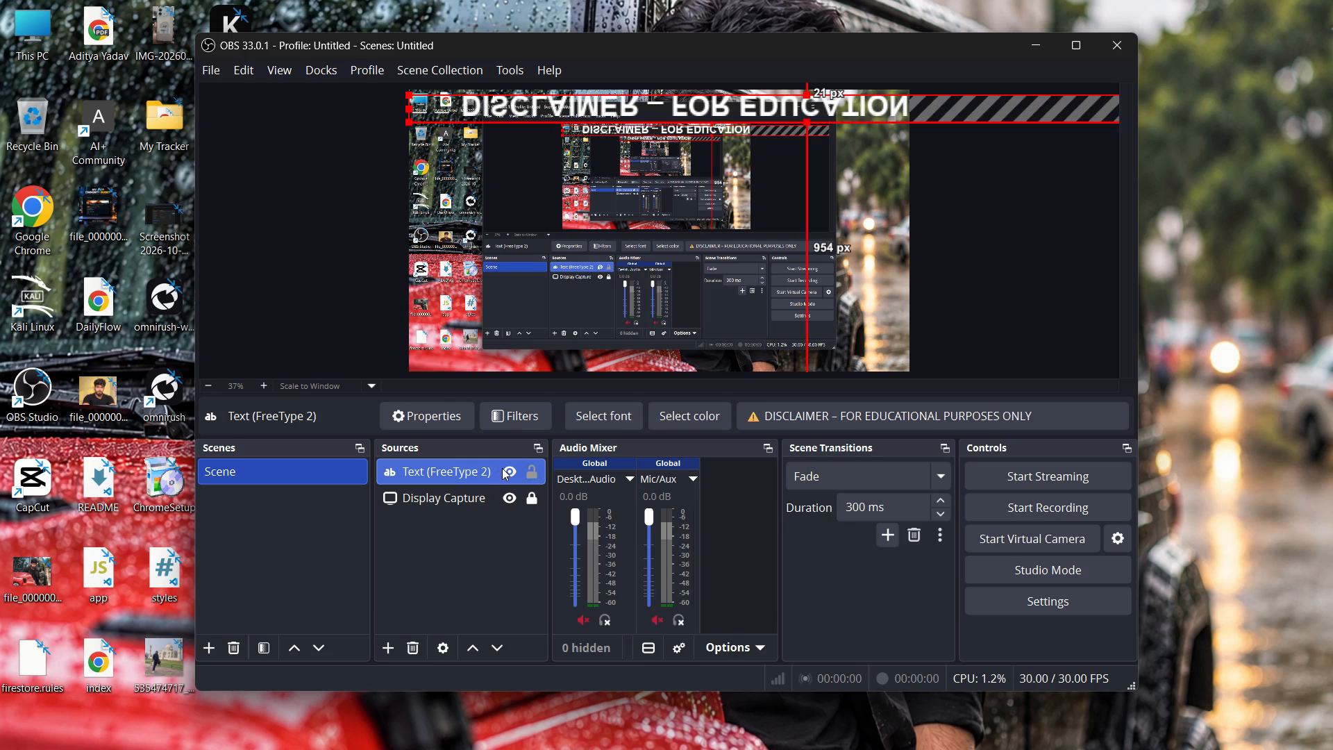
Change the disclaimer text's font to Algerian Regular, size 6, with the Strikeout effect.
{"action": "left_click", "coordinate": [502, 468]}
{"action": "left_click", "coordinate": [469, 465]}
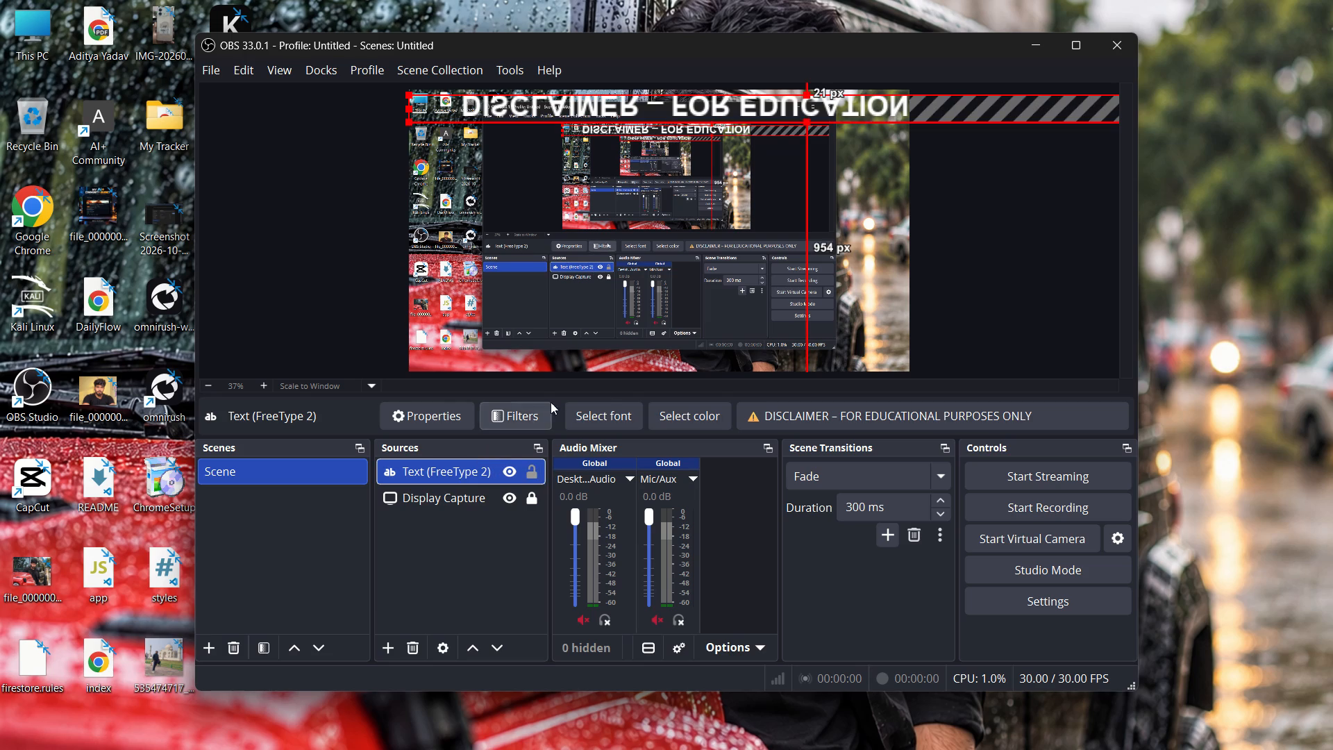
{"action": "left_click", "coordinate": [619, 419]}
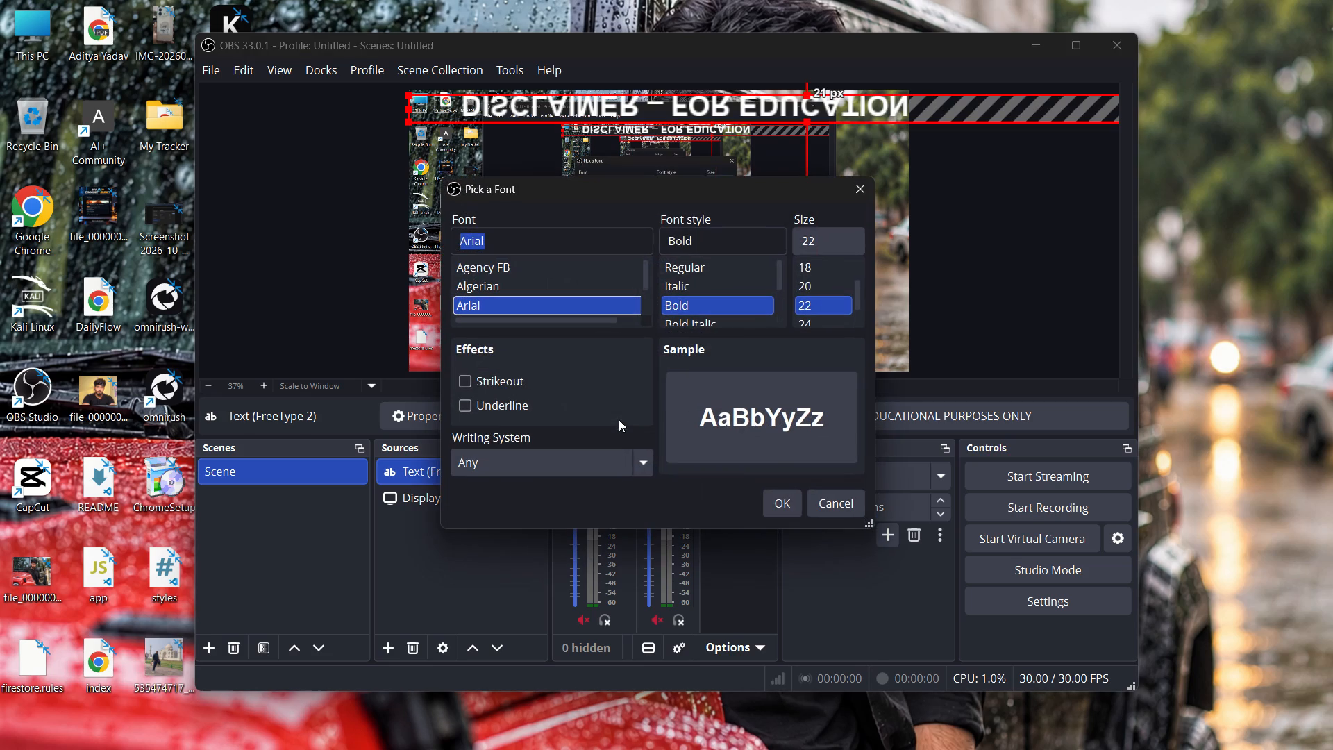
{"action": "scroll", "coordinate": [806, 280], "scroll_direction": "up", "scroll_amount": 3}
{"action": "left_click", "coordinate": [806, 267]}
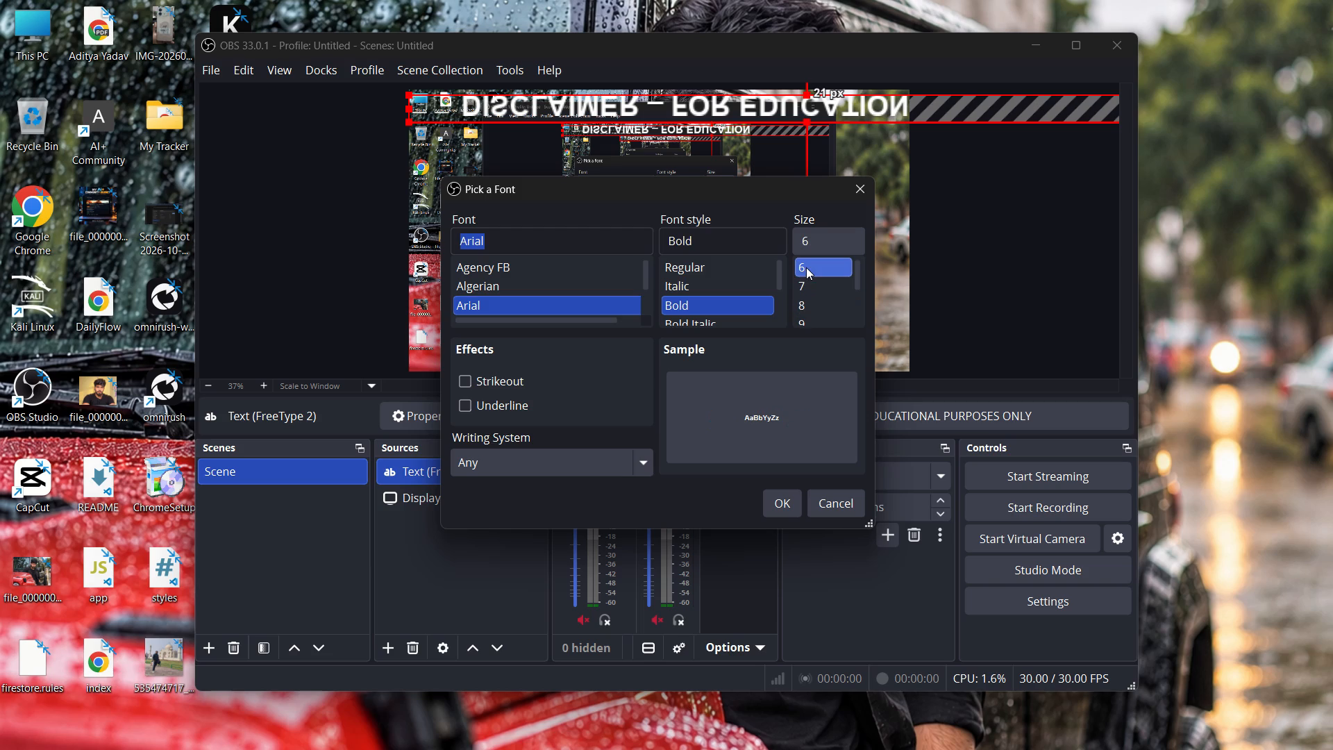
{"action": "left_click", "coordinate": [519, 282]}
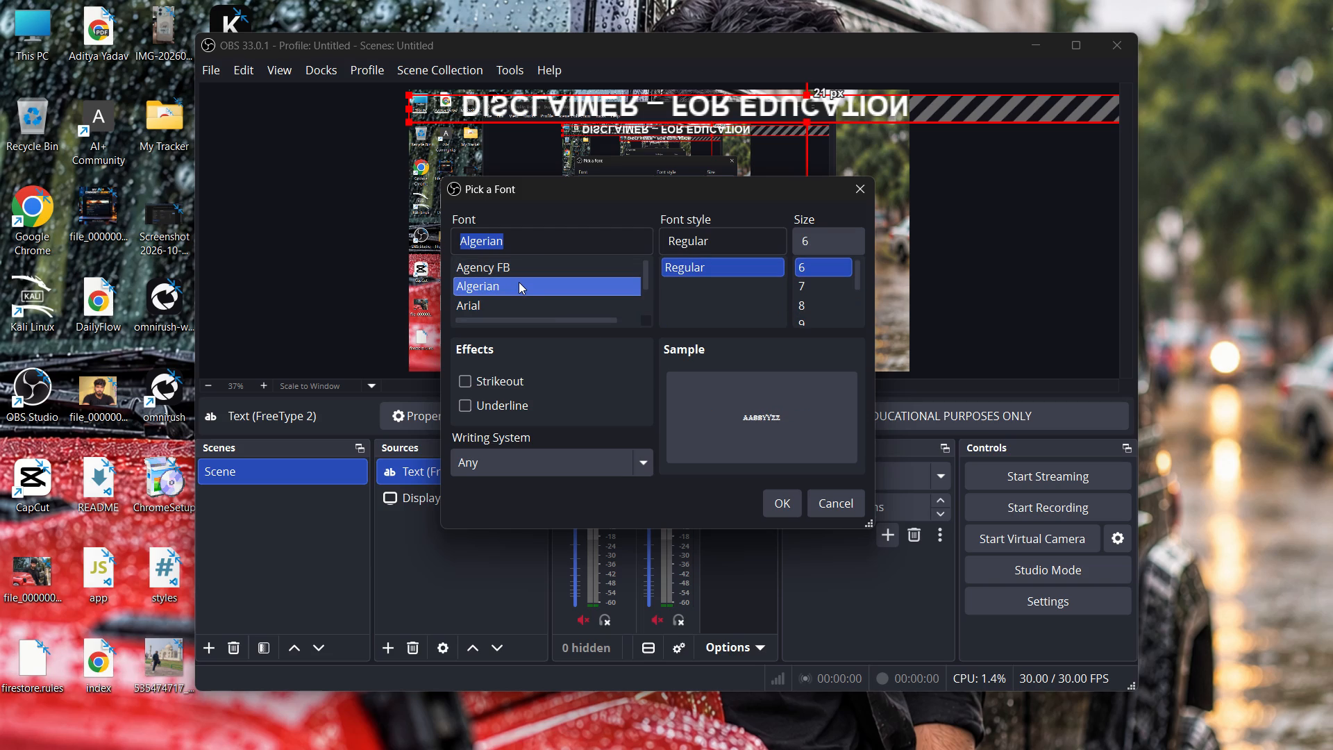
{"action": "left_click", "coordinate": [508, 384]}
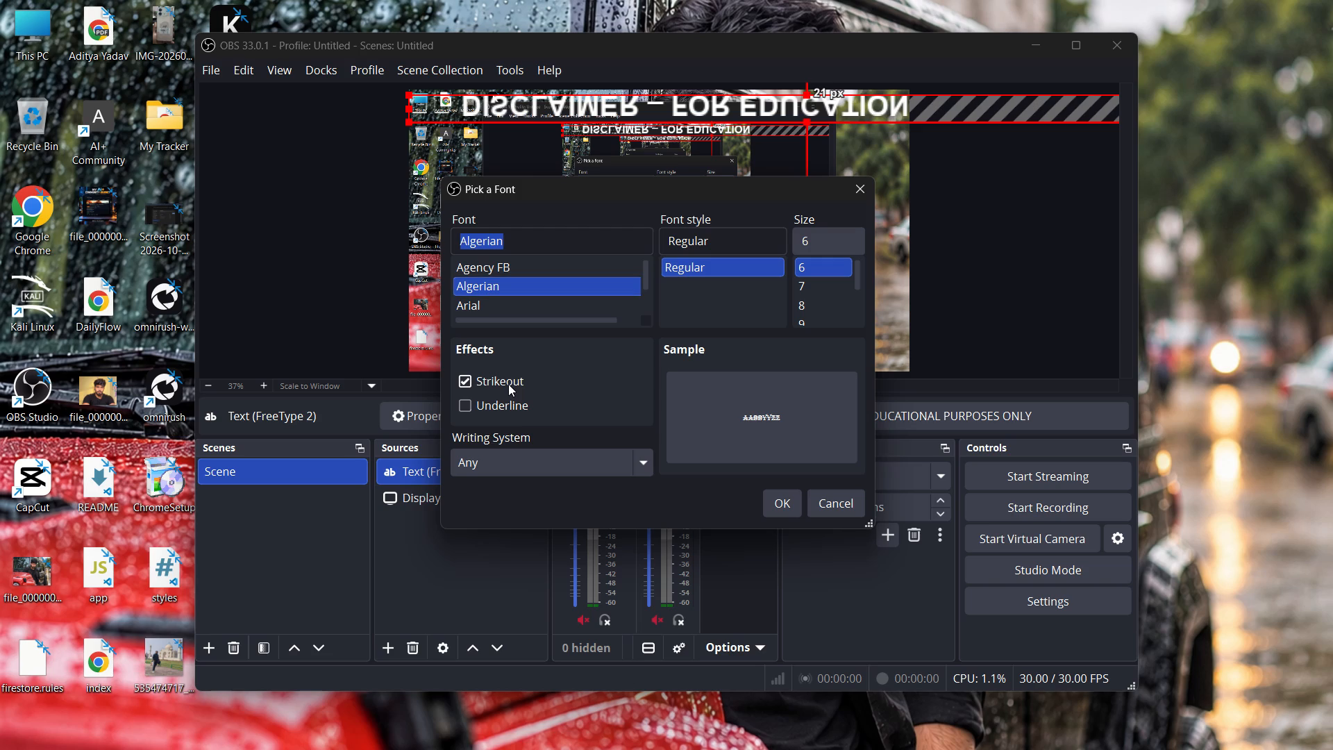
{"action": "left_click", "coordinate": [785, 497]}
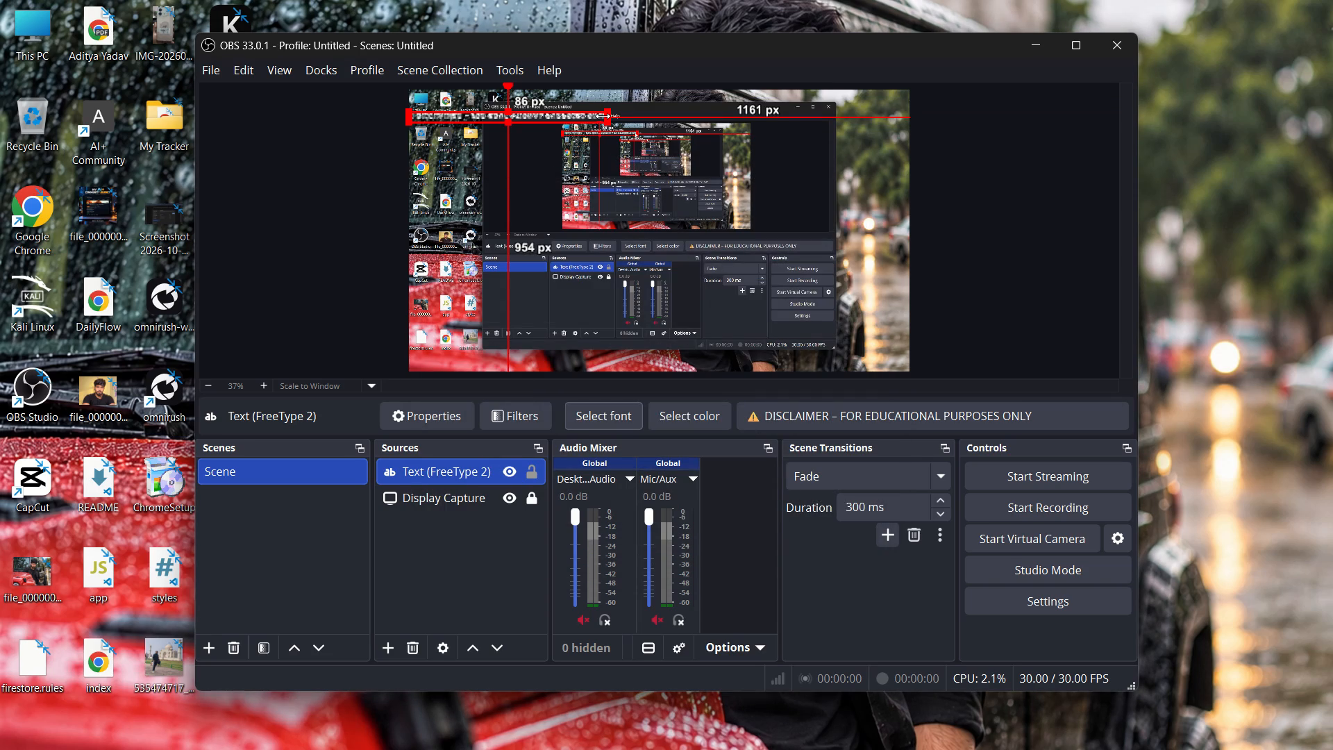
Widen the disclaimer text from its right edge until about 323 px remain to the canvas's right side.
{"action": "left_click_drag", "start_coordinate": [604, 118], "coordinate": [766, 163]}
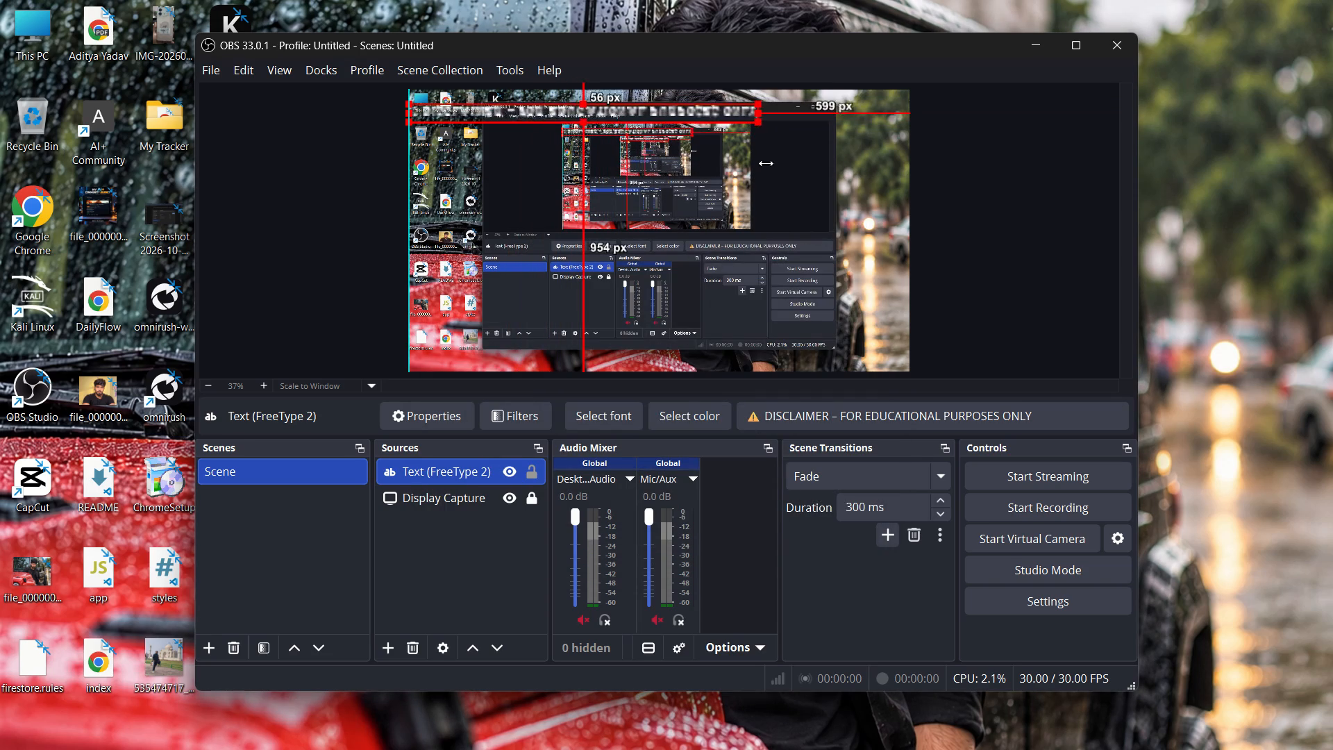
{"action": "left_click_drag", "start_coordinate": [766, 163], "coordinate": [897, 171]}
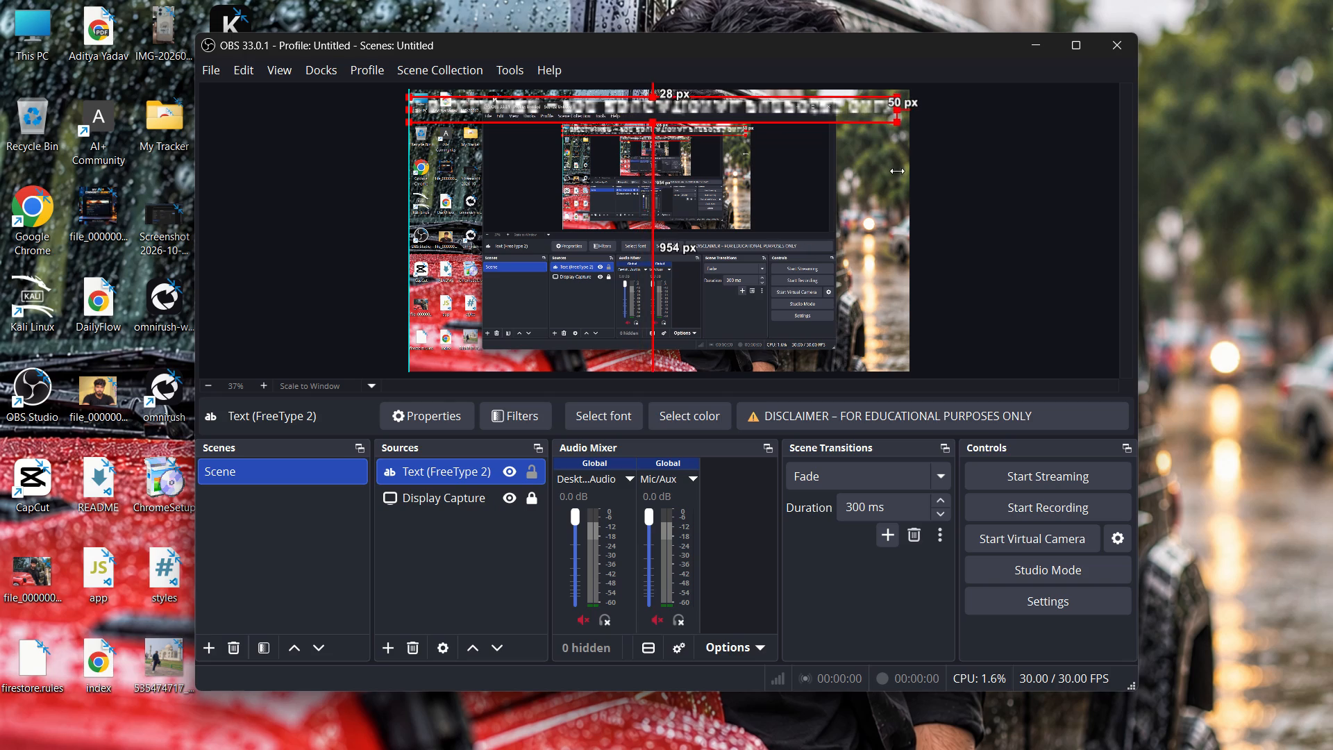
{"action": "left_click_drag", "start_coordinate": [897, 171], "coordinate": [826, 183]}
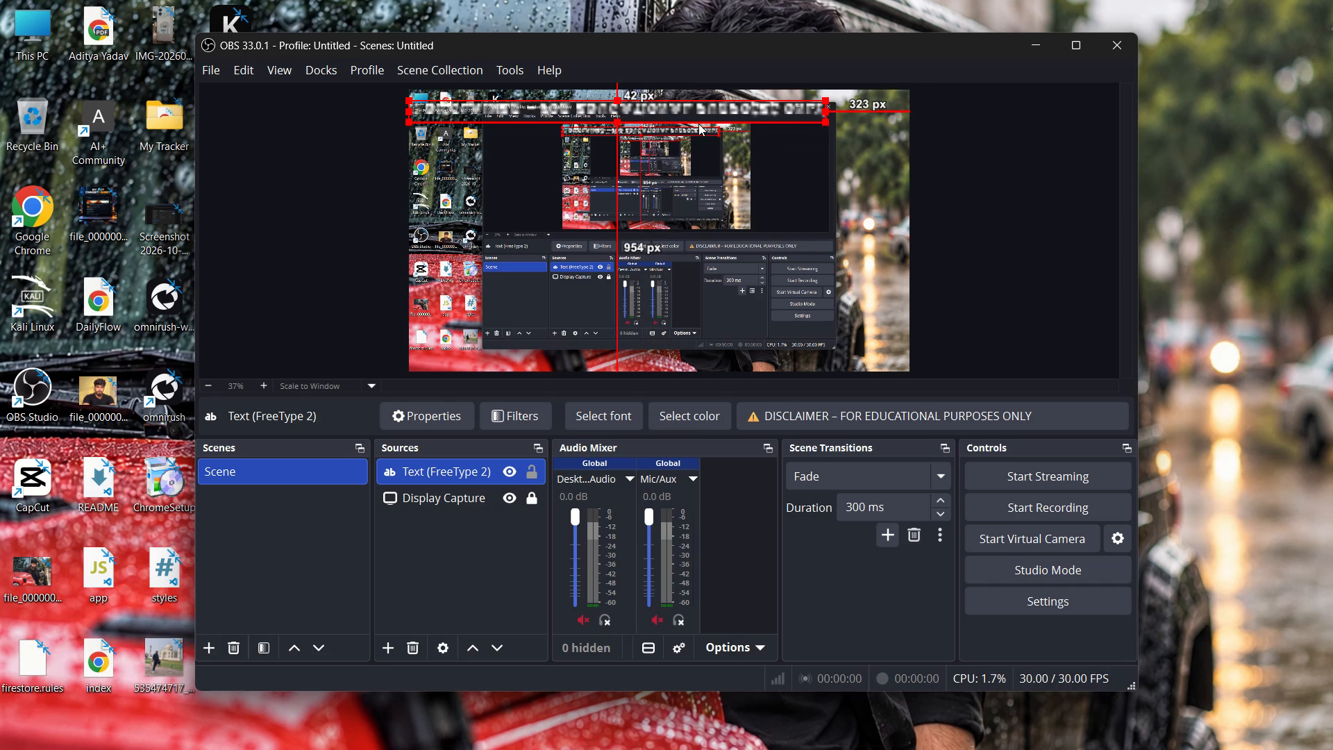
Move the disclaimer text to the lower part of the canvas, about 135 px from its left edge and 69 px above its bottom.
{"action": "left_click_drag", "start_coordinate": [677, 107], "coordinate": [713, 340]}
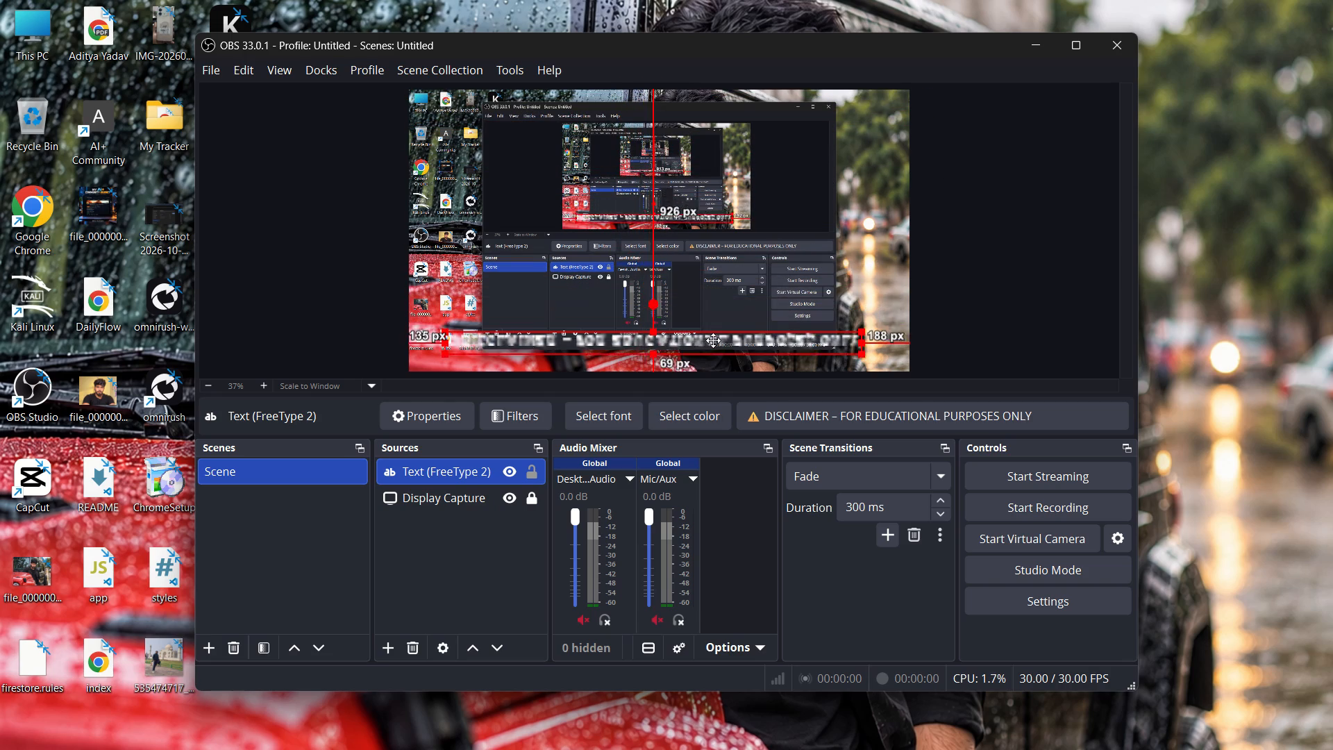
Move the disclaimer text up the canvas, about 138 px from its left edge and 243 px above its bottom.
{"action": "left_click_drag", "start_coordinate": [713, 340], "coordinate": [713, 293]}
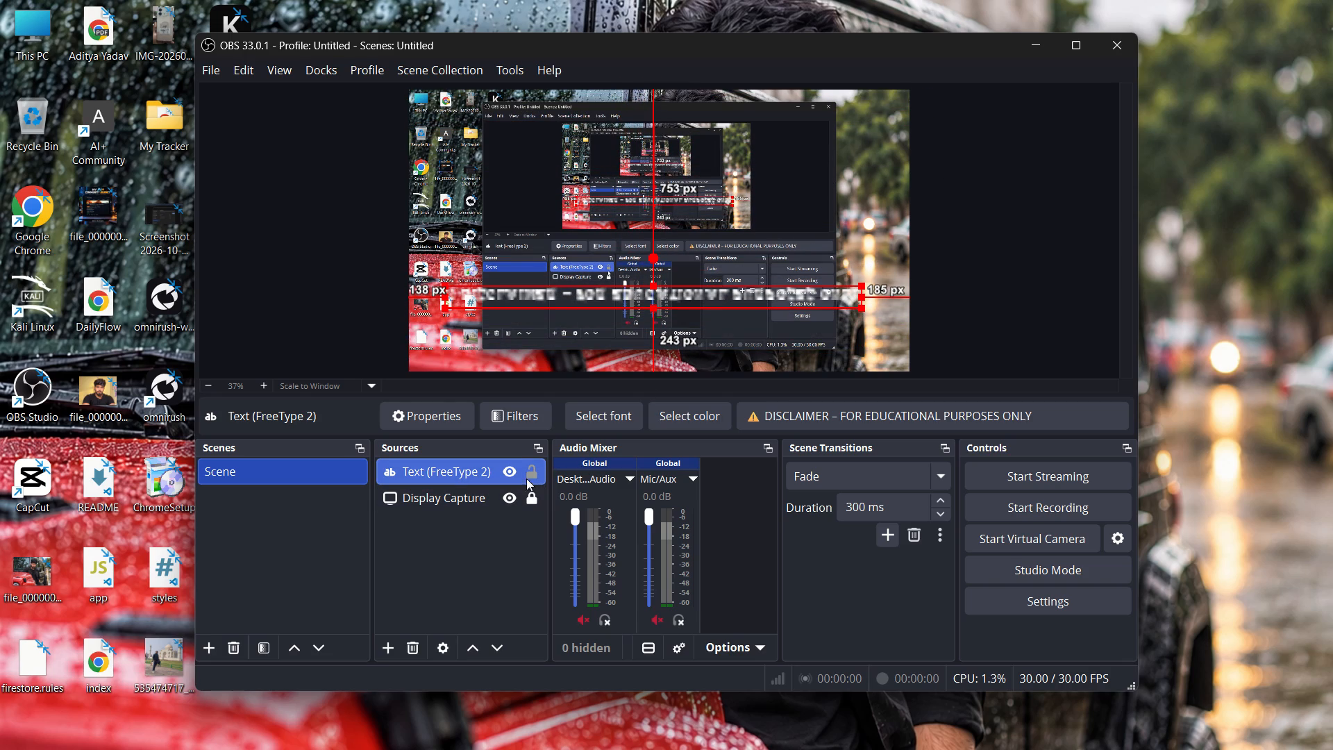
Hide and lock the disclaimer text source, and select the Display Capture source instead.
{"action": "left_click", "coordinate": [513, 470]}
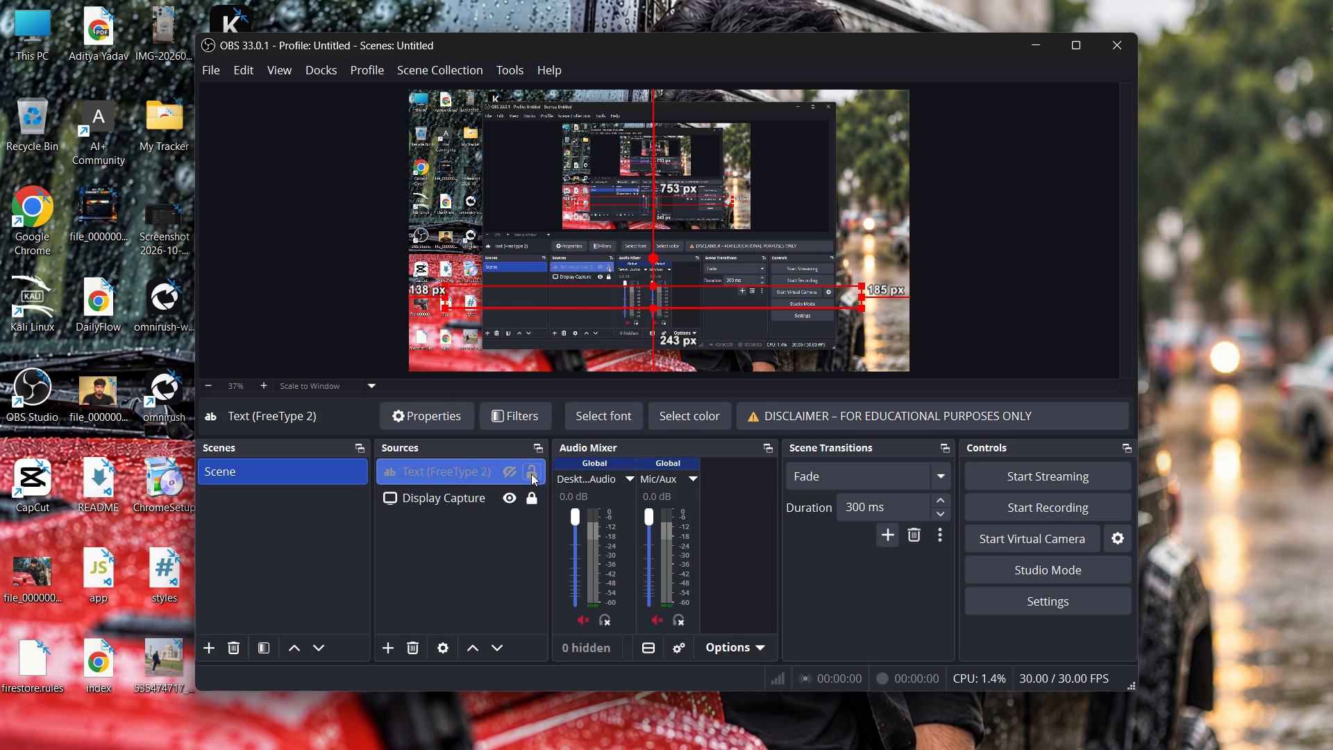
{"action": "left_click", "coordinate": [531, 474]}
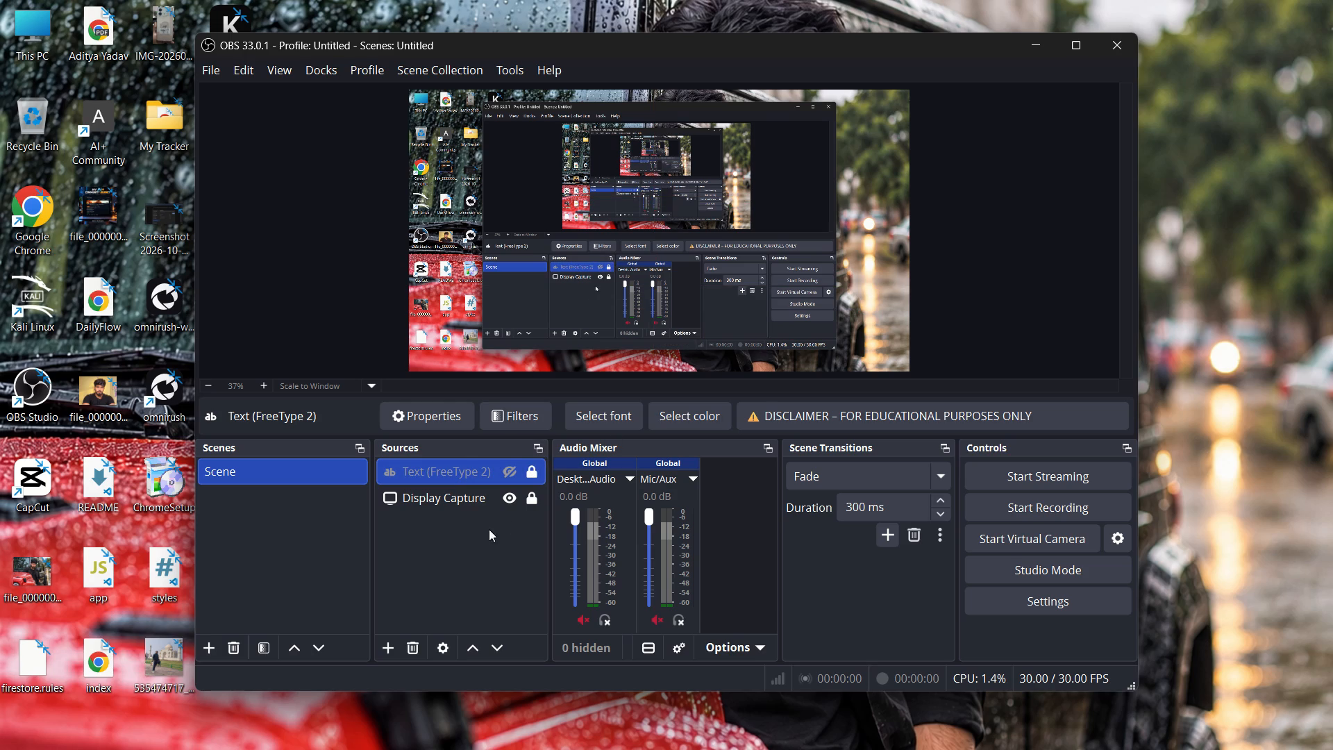
{"action": "left_click", "coordinate": [468, 499]}
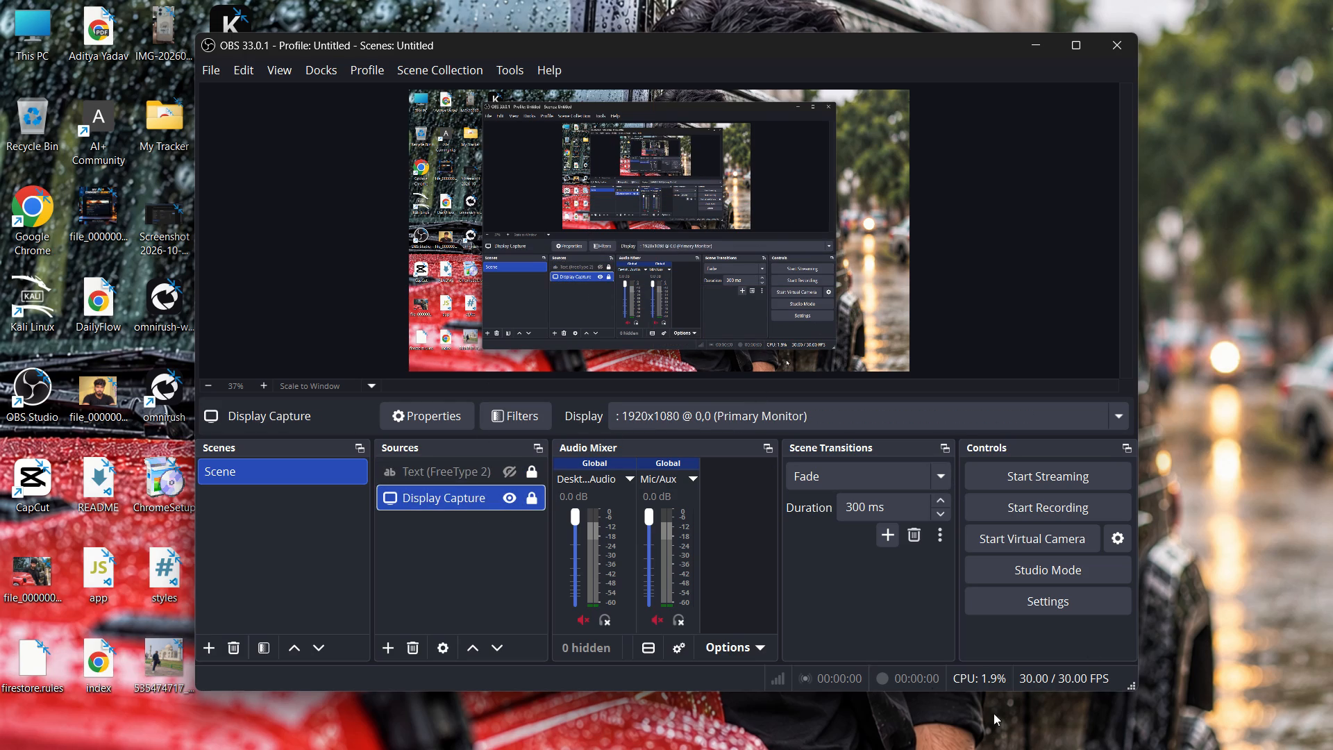
Review the virtual camera's output configuration, keeping the Program (Default) output type.
{"action": "left_click", "coordinate": [1117, 531]}
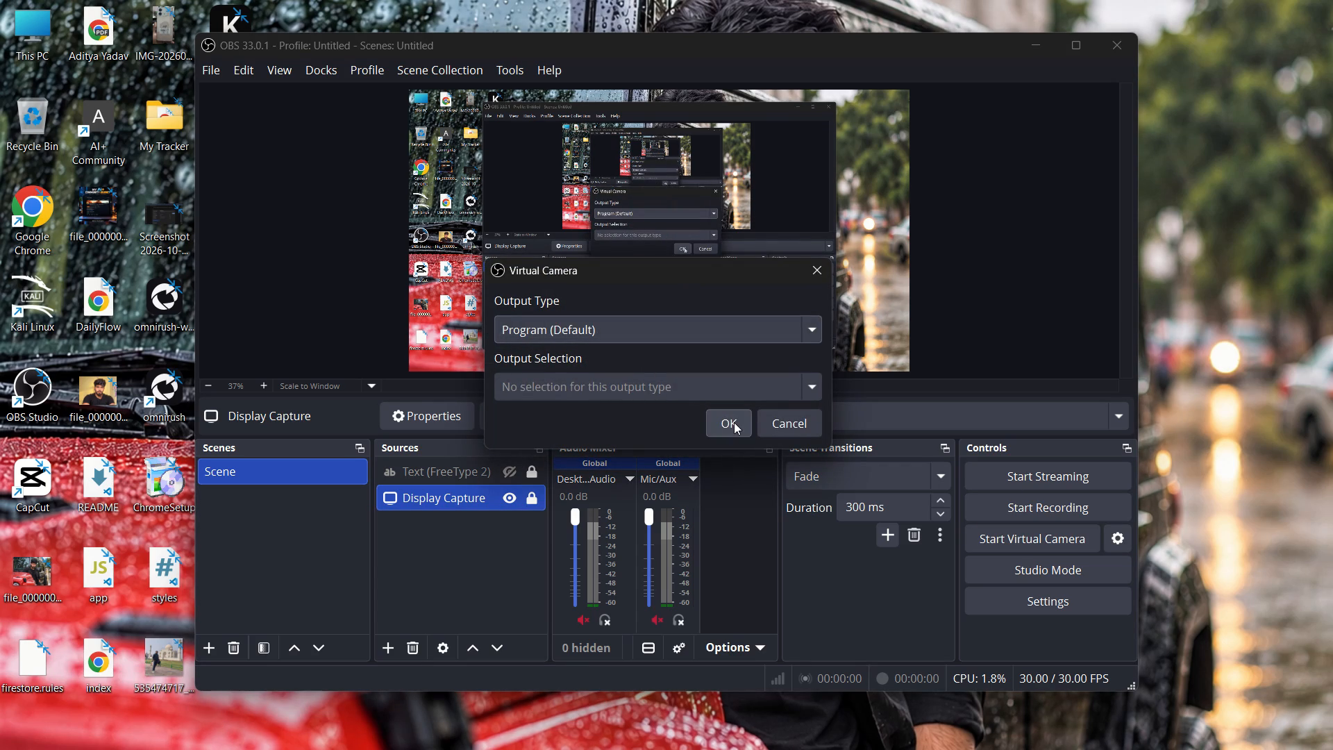
{"action": "left_click", "coordinate": [734, 422]}
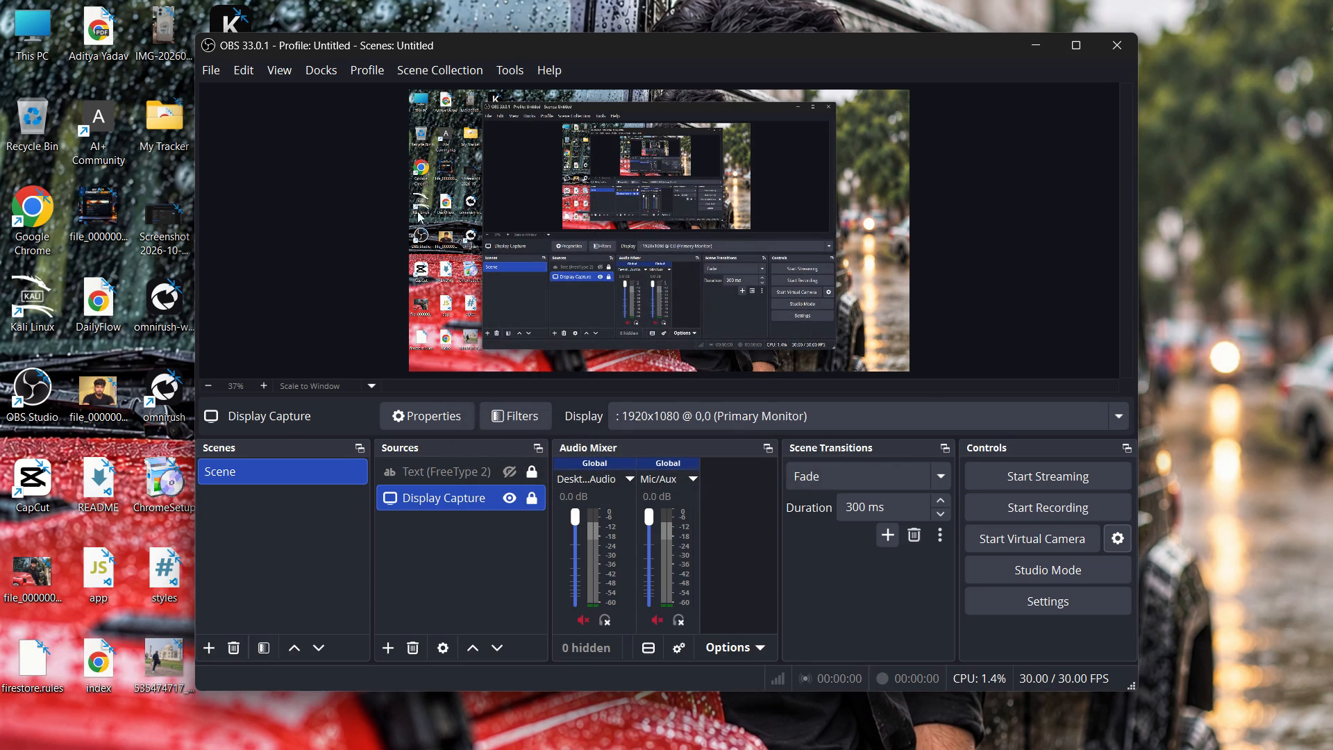
Maximize the window and choose YouTube - RTMPS as the streaming service in the stream settings.
{"action": "left_click", "coordinate": [1088, 49]}
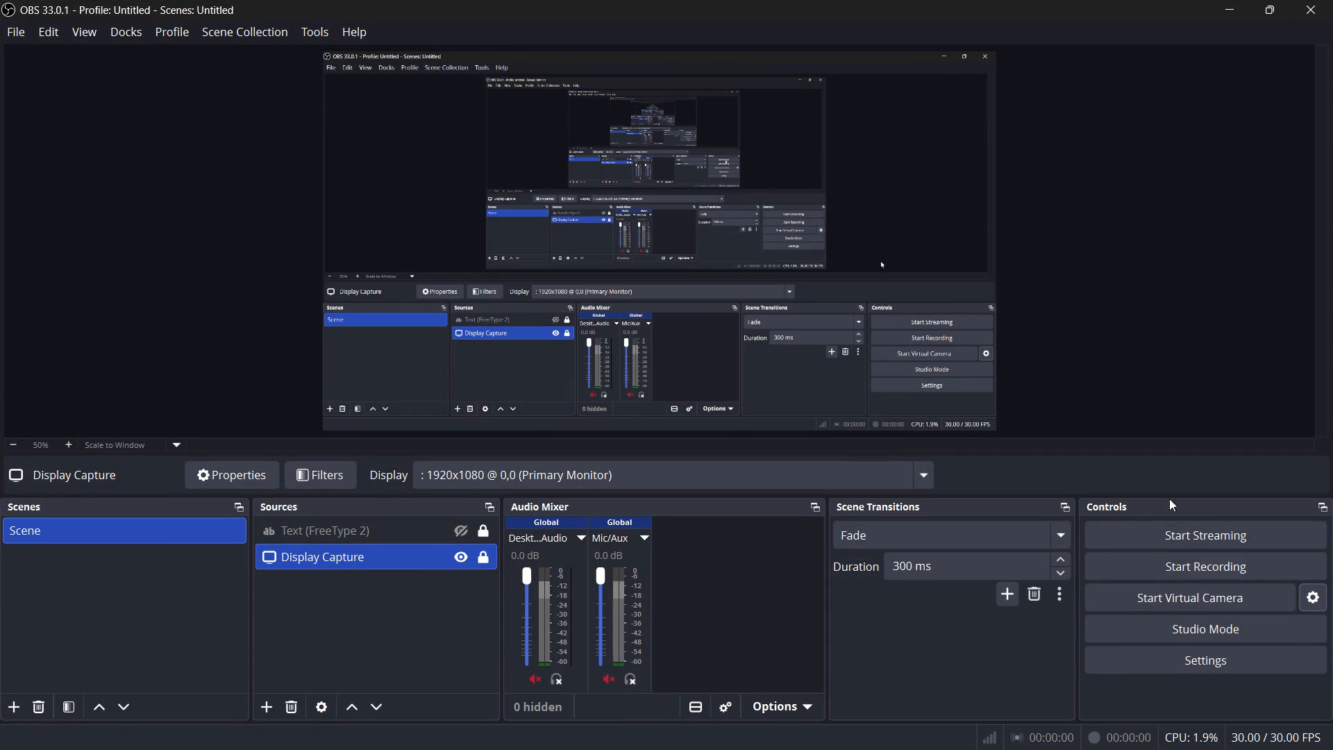
{"action": "left_click", "coordinate": [1209, 667]}
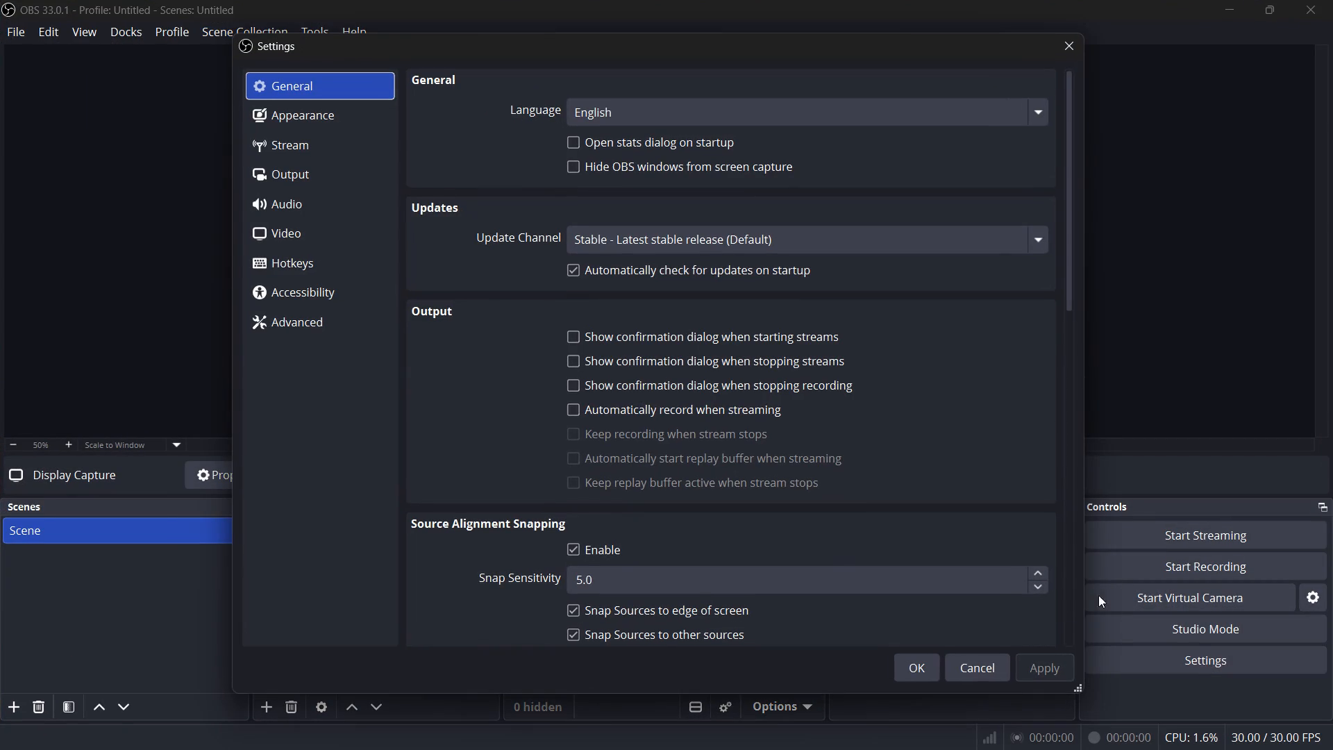
{"action": "left_click", "coordinate": [287, 144]}
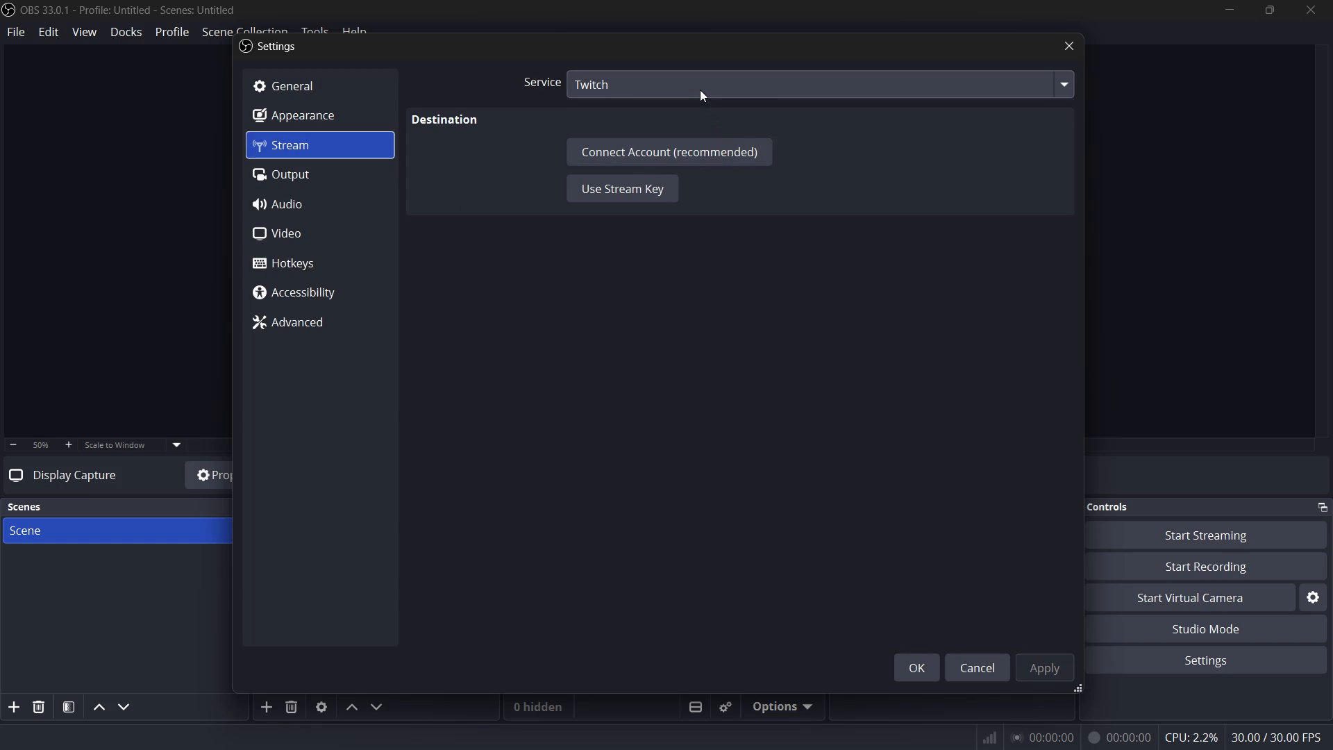
{"action": "left_click", "coordinate": [700, 90]}
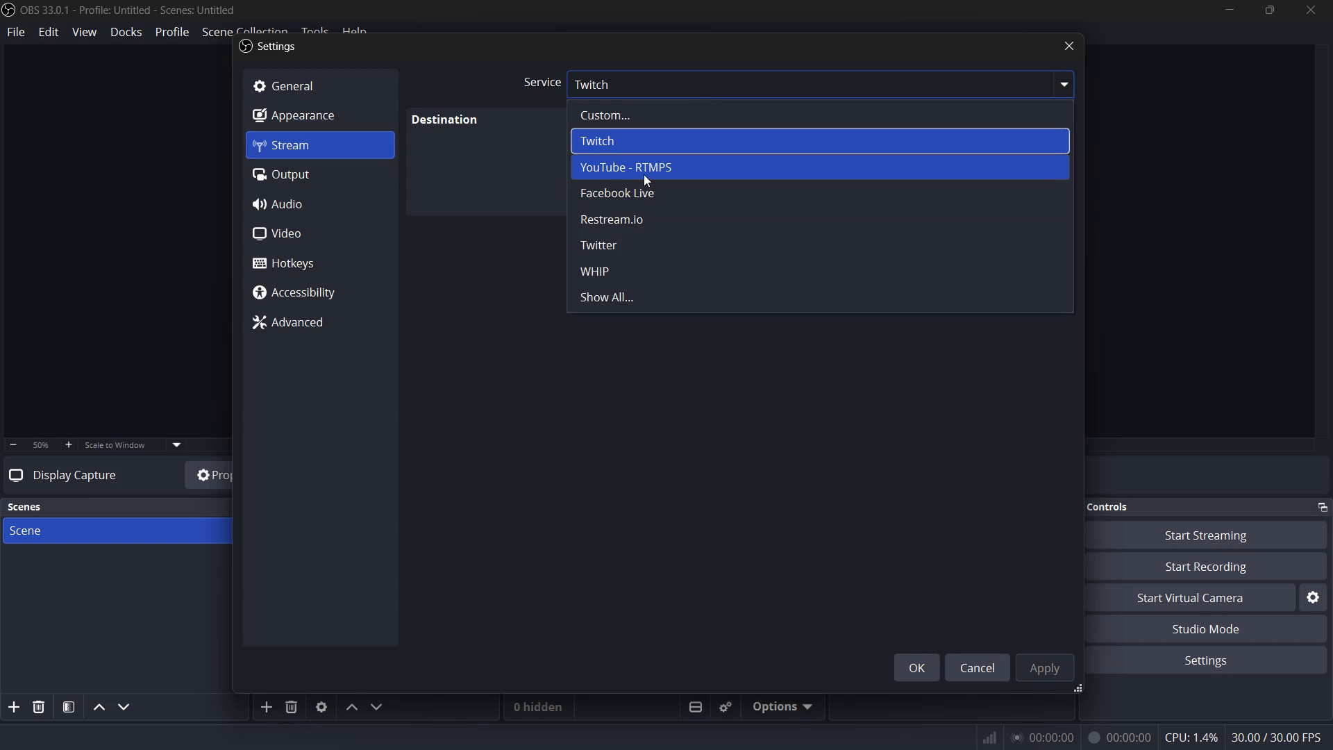
{"action": "left_click", "coordinate": [644, 174]}
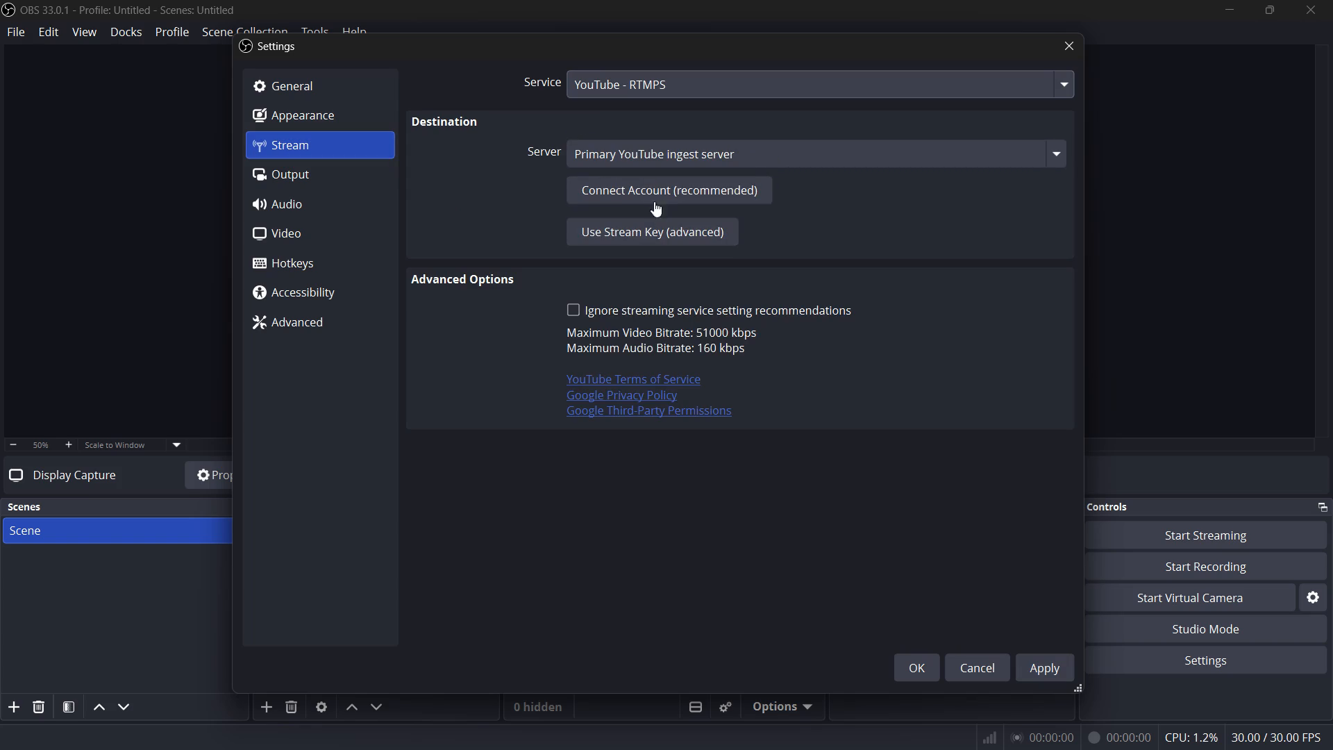
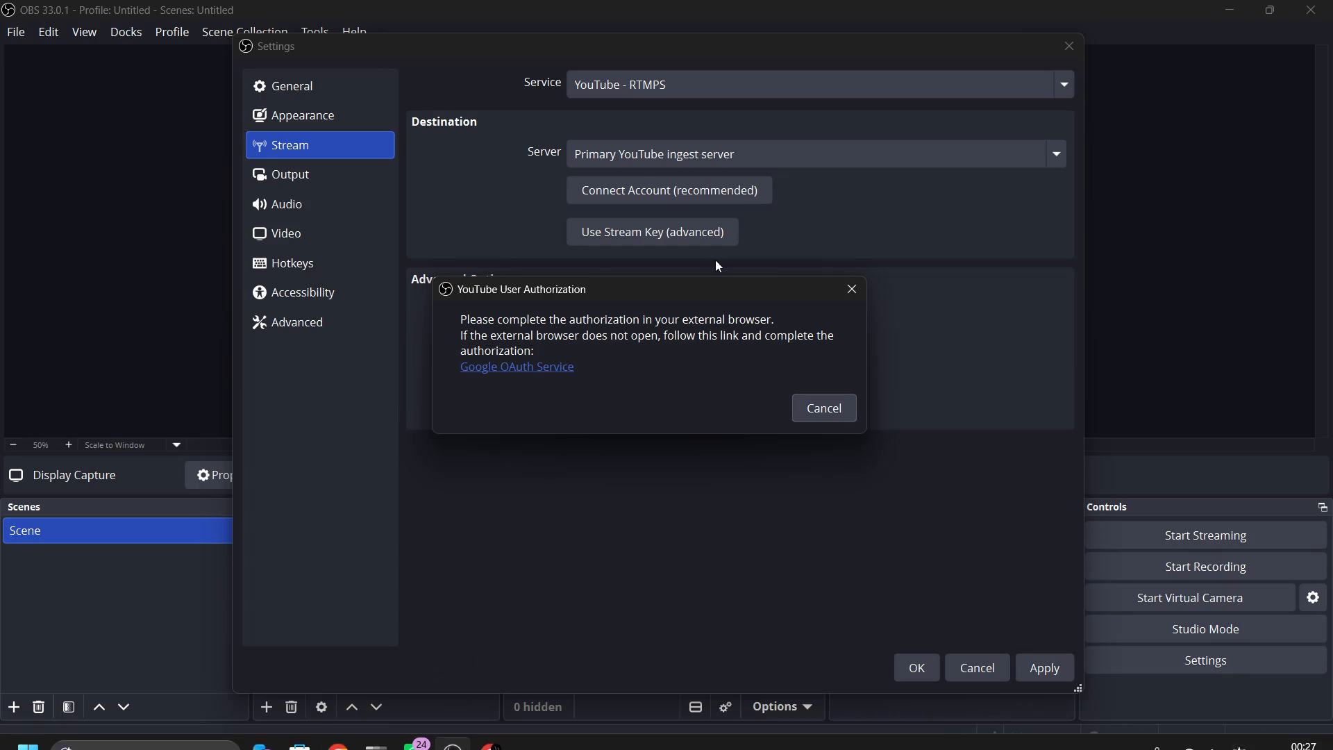
Dismiss the YouTube user authorization request without connecting an account.
{"action": "left_click", "coordinate": [844, 279]}
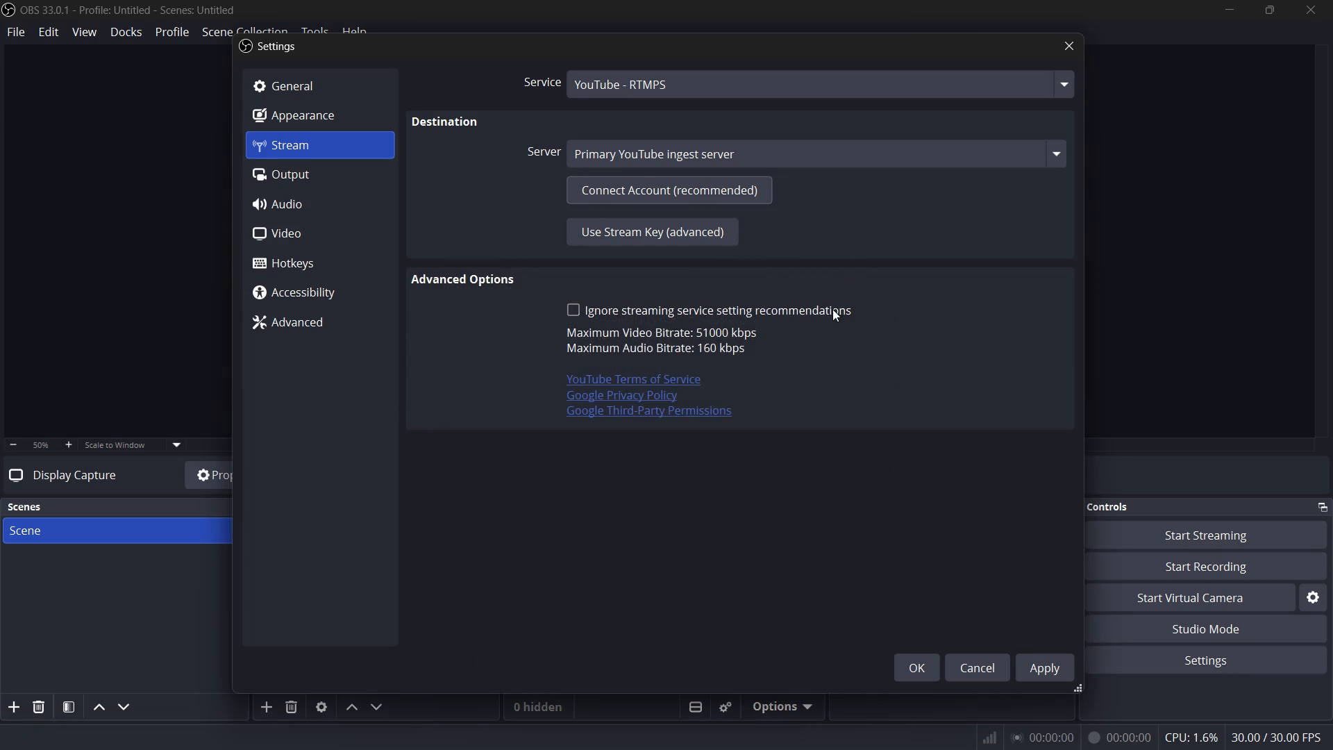
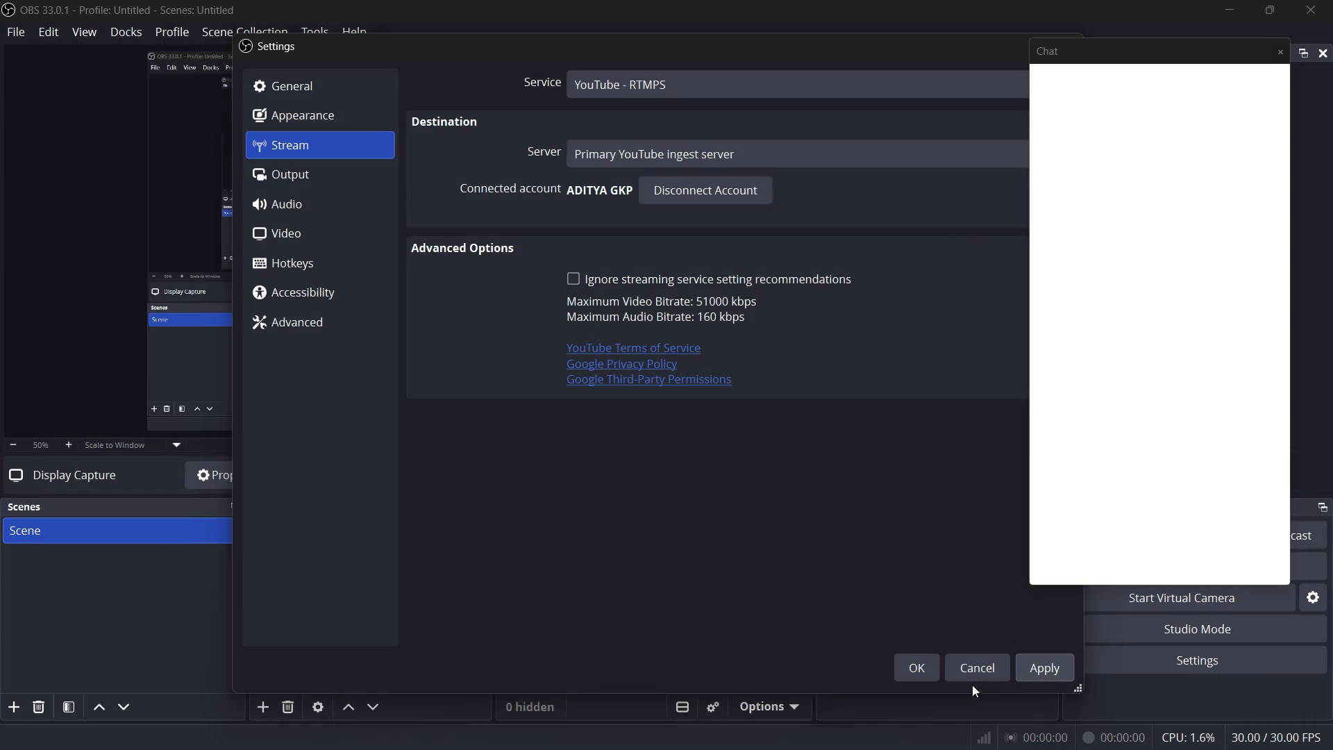
Save the YouTube - RTMPS stream settings with the connected account and close the settings.
{"action": "left_click", "coordinate": [916, 665]}
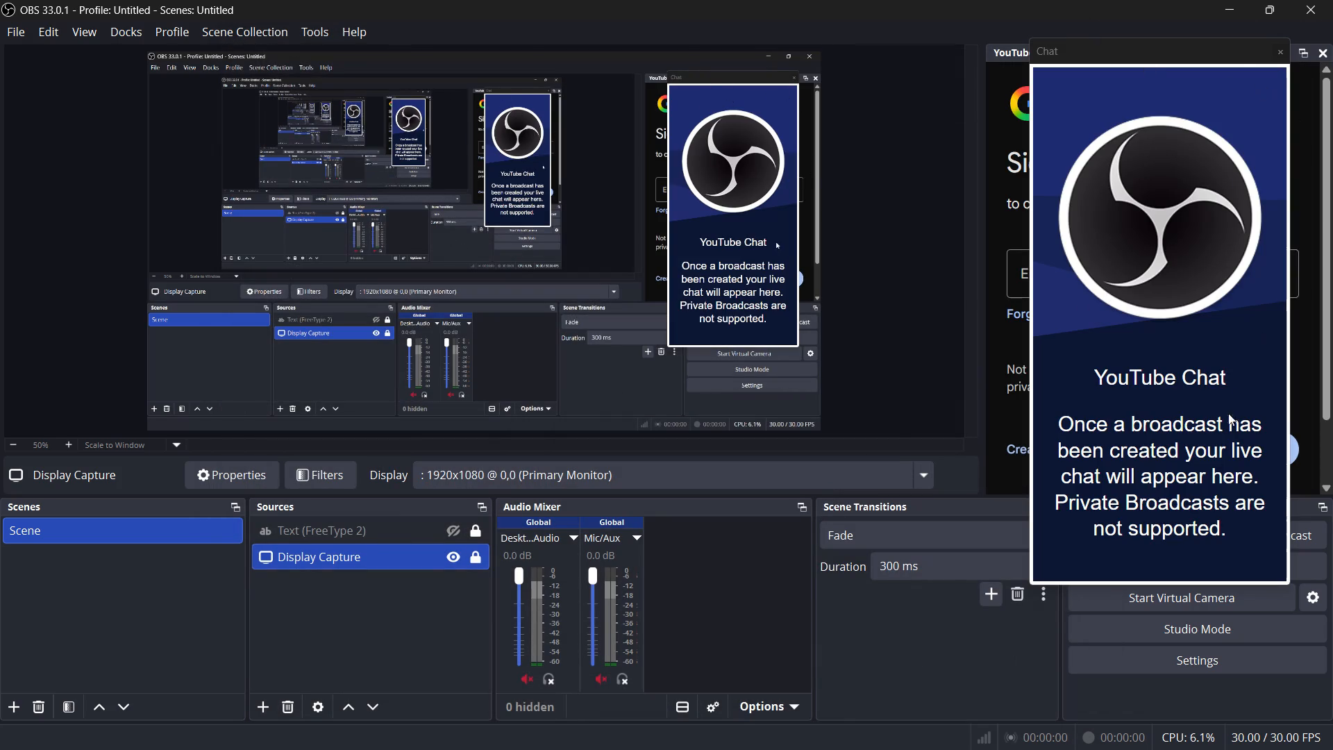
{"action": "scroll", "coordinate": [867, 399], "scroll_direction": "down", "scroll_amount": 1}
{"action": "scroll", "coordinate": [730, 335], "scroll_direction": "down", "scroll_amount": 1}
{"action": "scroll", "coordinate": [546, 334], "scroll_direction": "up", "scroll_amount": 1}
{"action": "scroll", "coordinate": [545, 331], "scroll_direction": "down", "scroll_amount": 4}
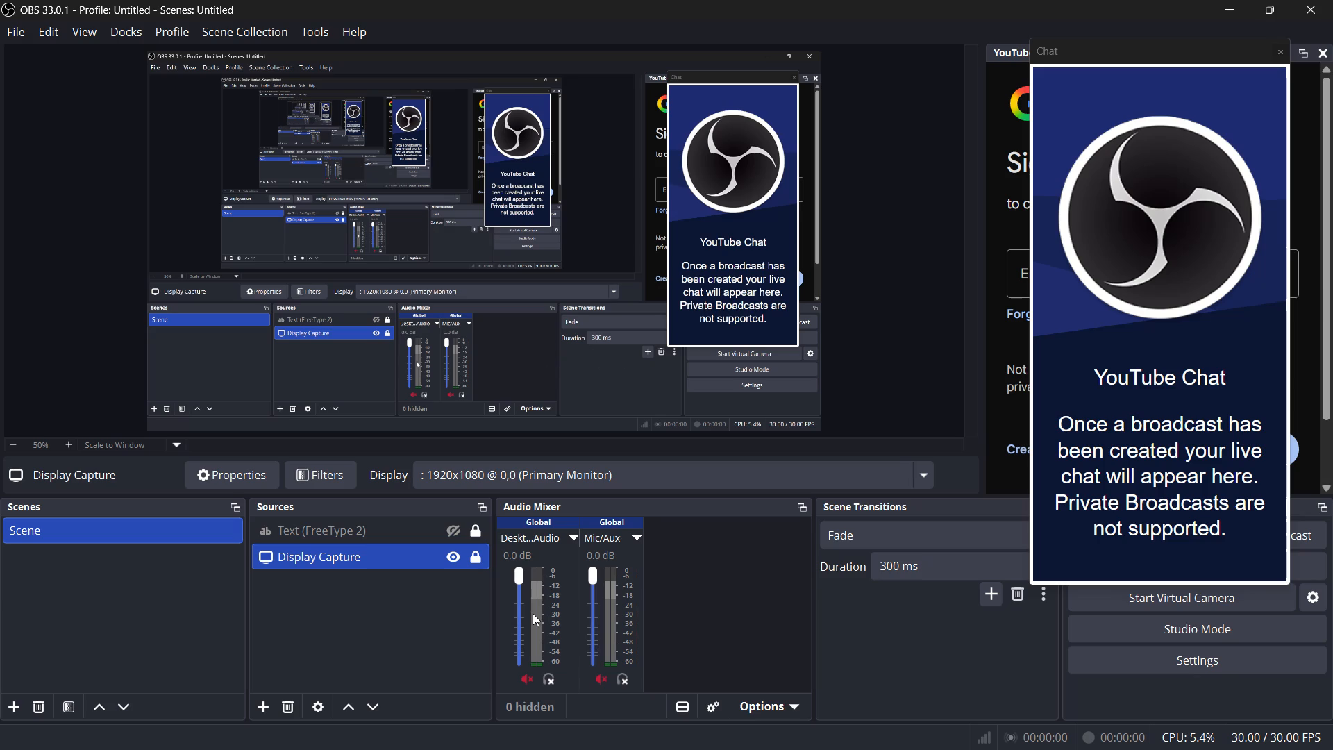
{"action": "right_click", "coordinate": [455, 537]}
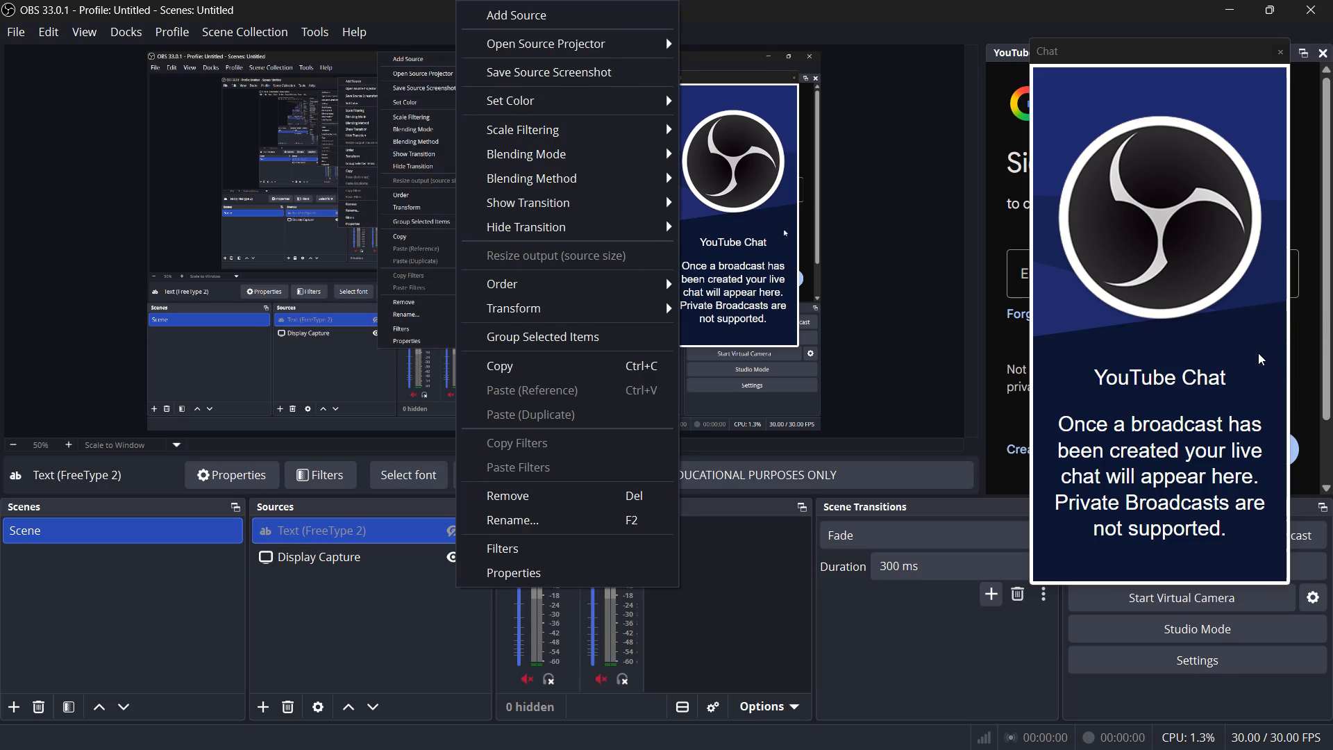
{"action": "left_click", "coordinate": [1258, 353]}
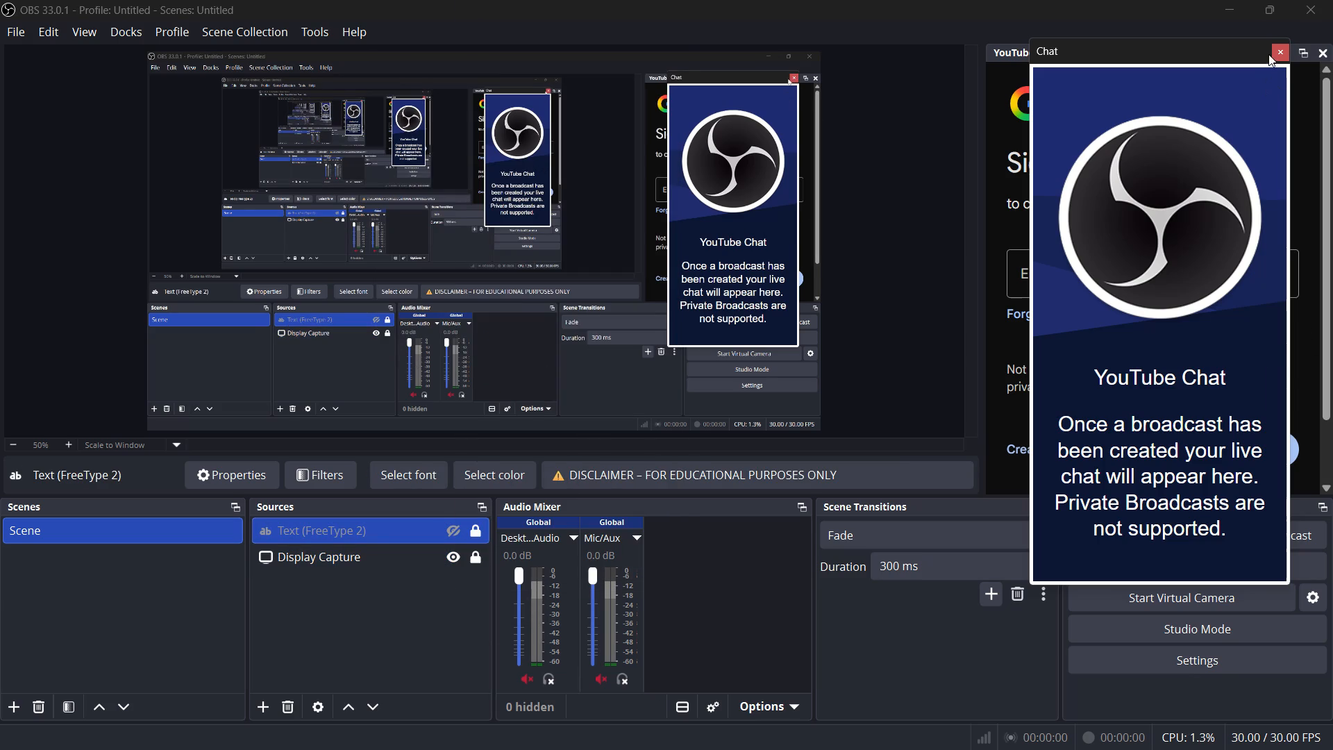
Close the floating Chat dock and dismiss its closing notice with the option not to show it again.
{"action": "left_click", "coordinate": [1275, 51]}
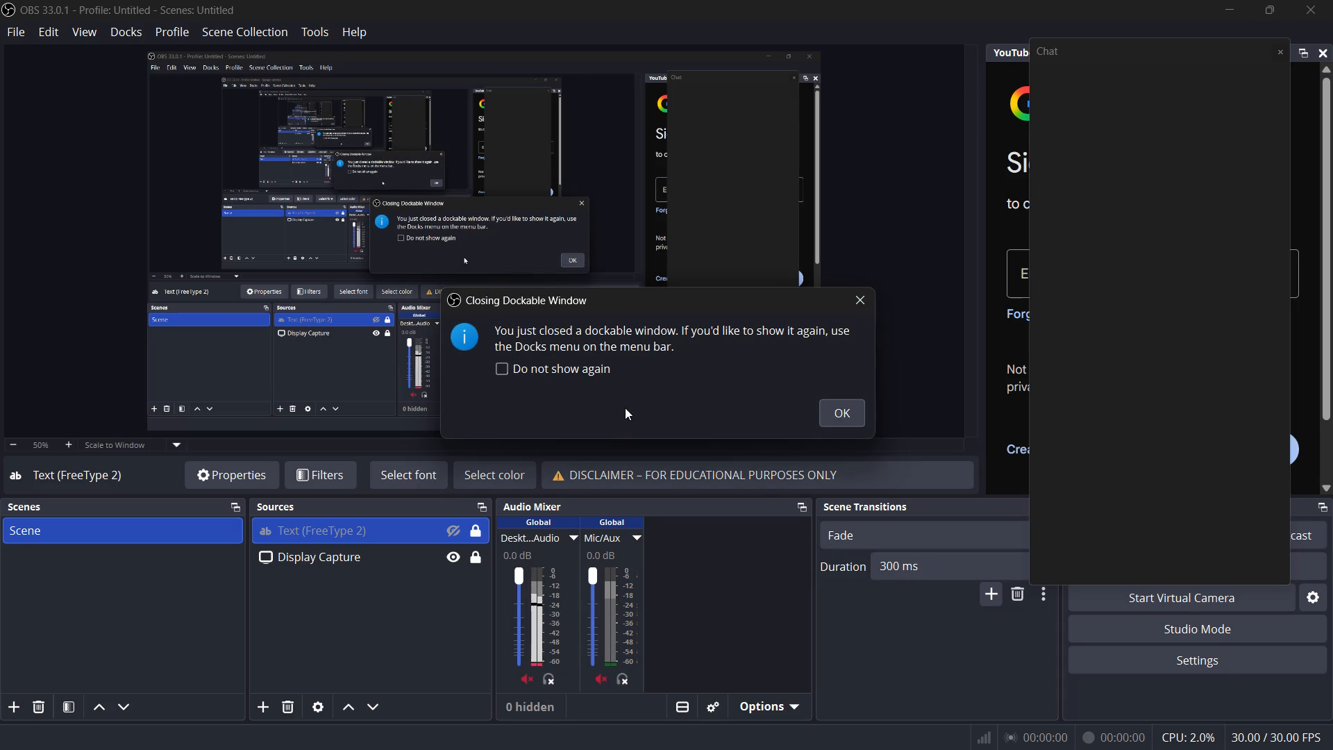
{"action": "left_click", "coordinate": [580, 387]}
{"action": "left_click", "coordinate": [581, 367]}
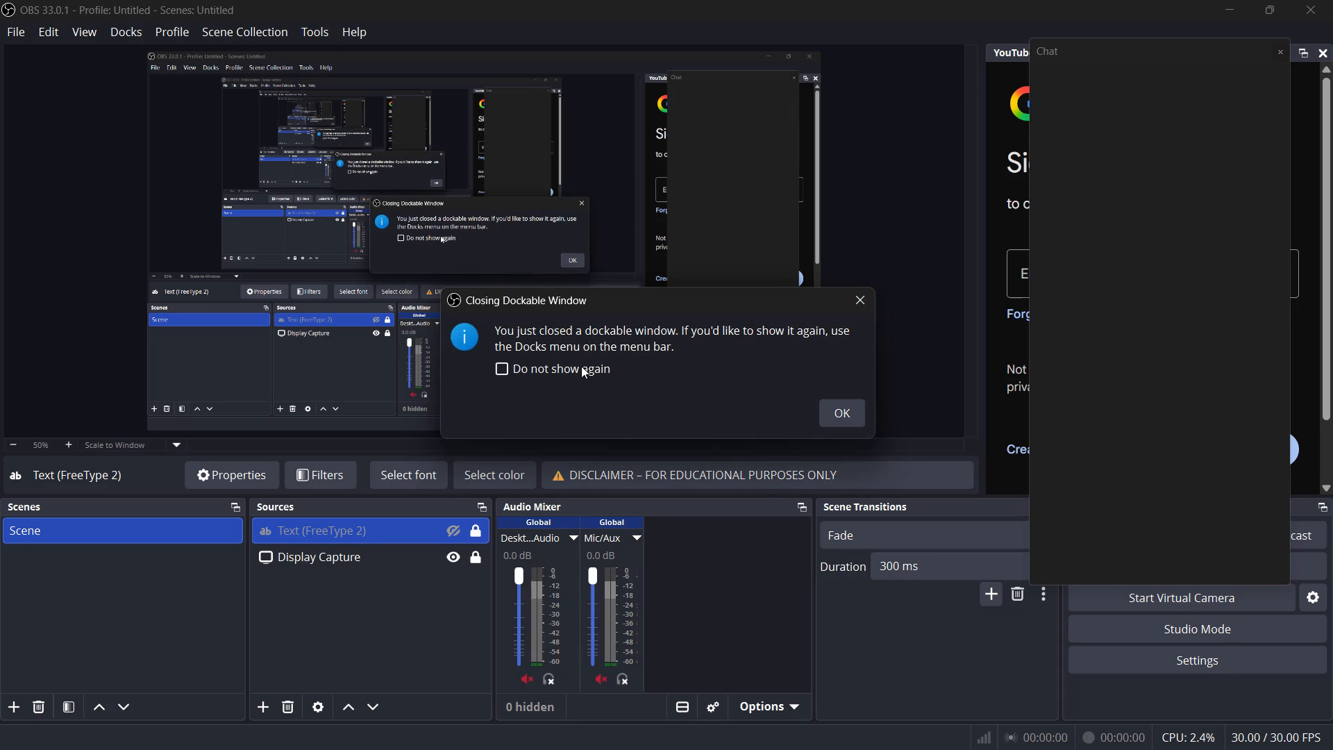
{"action": "left_click", "coordinate": [852, 399]}
{"action": "left_click", "coordinate": [851, 406]}
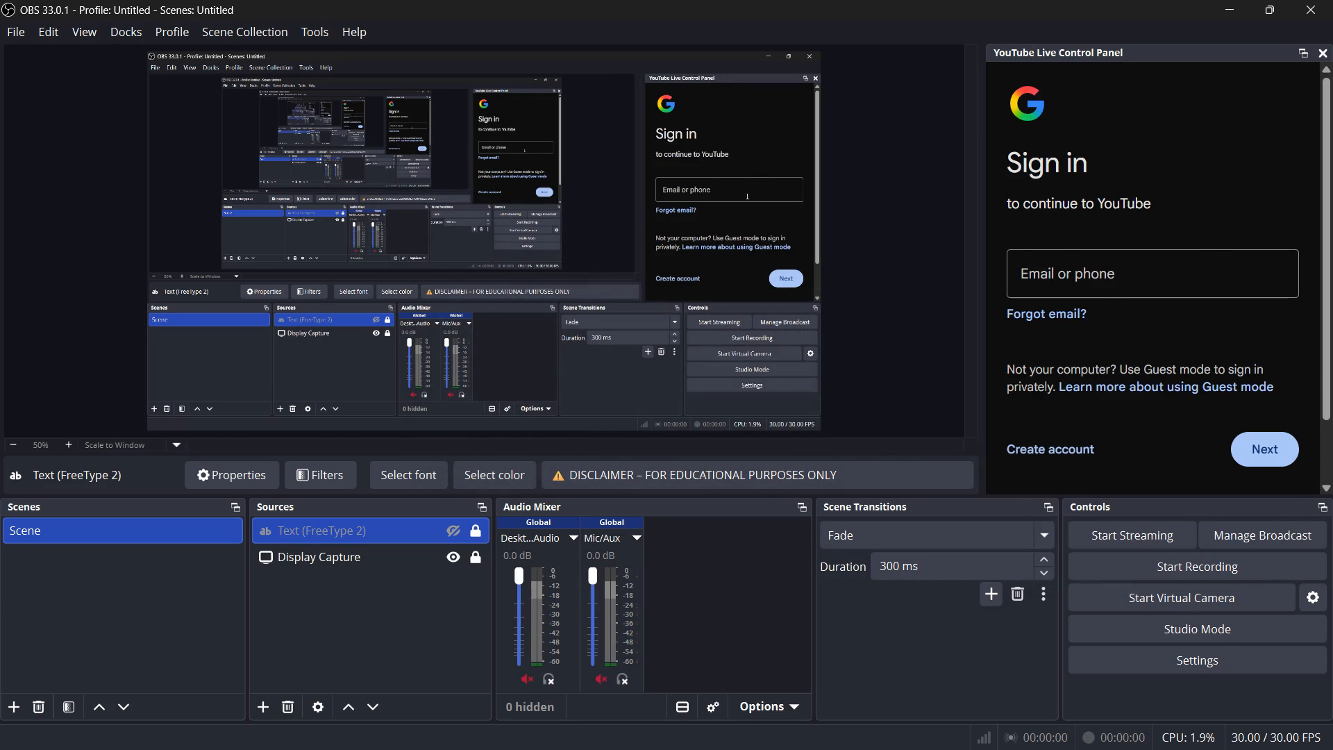
Close the YouTube Live Control Panel dock.
{"action": "left_click", "coordinate": [1187, 286]}
{"action": "left_click", "coordinate": [1324, 53]}
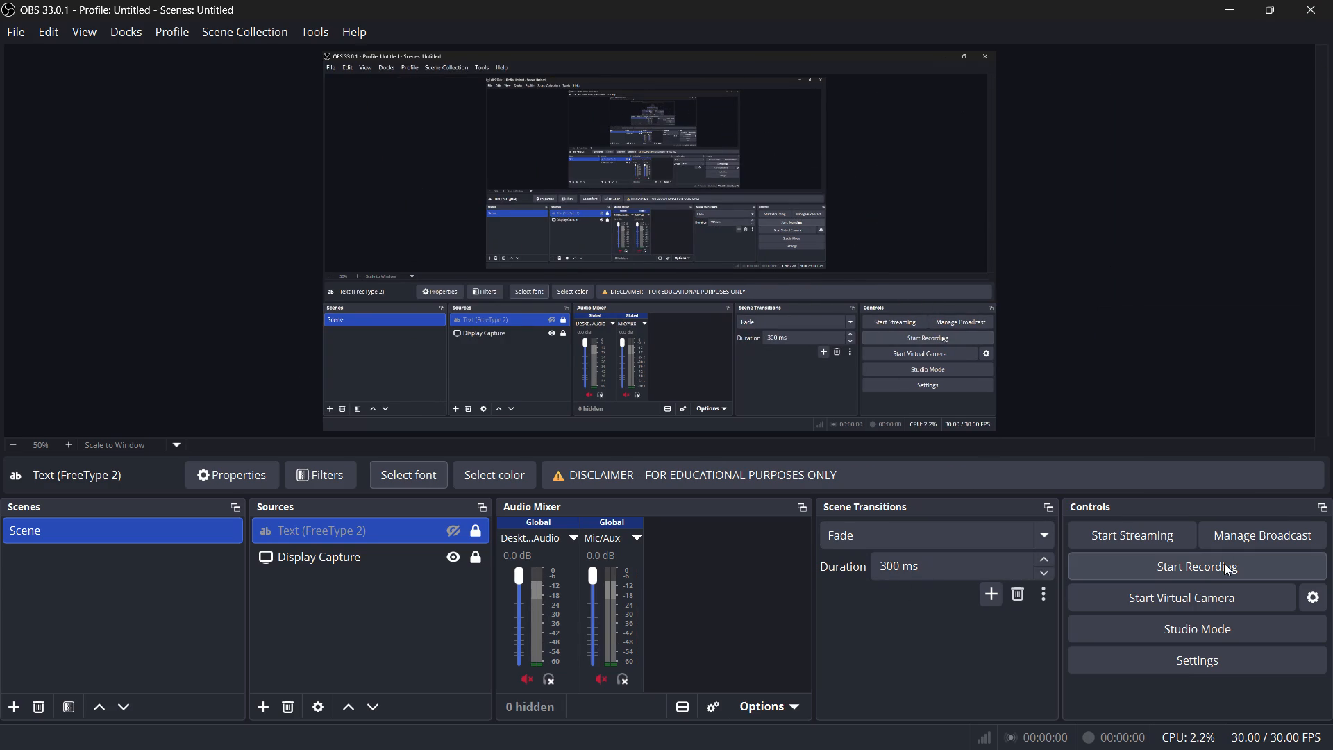
Start streaming to bring up the YouTube broadcast setup for the connected channel.
{"action": "left_click", "coordinate": [1140, 542]}
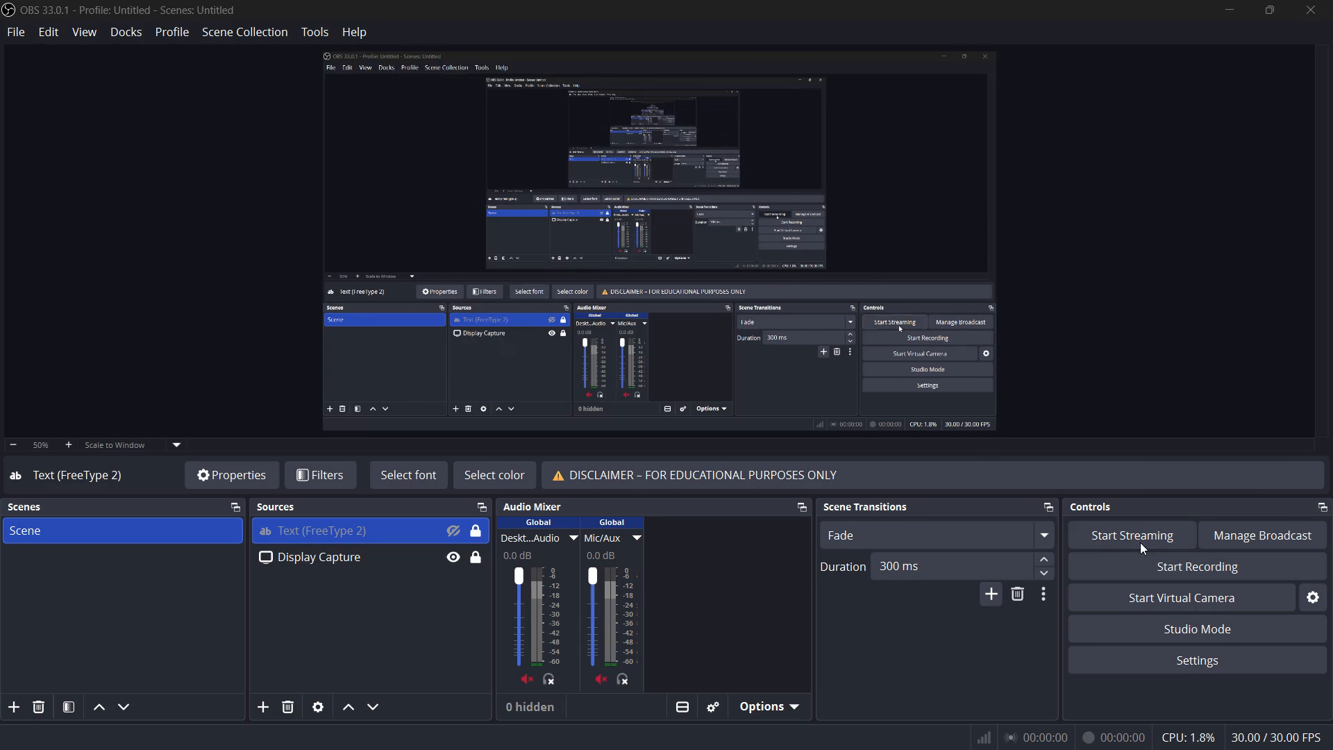
{"action": "left_click", "coordinate": [741, 390]}
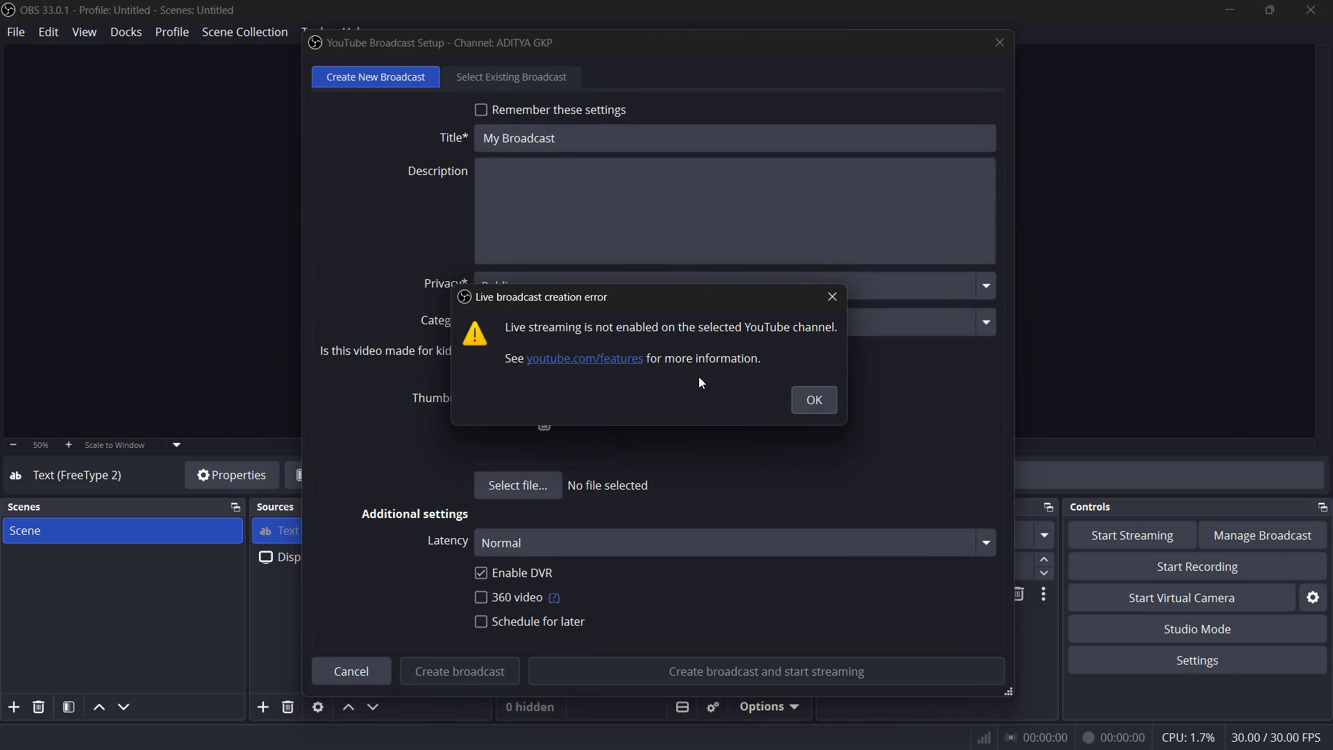
Follow the youtube.com/features link in the broadcast creation error to open the channel's feature settings in Google Chrome.
{"action": "left_click", "coordinate": [601, 358]}
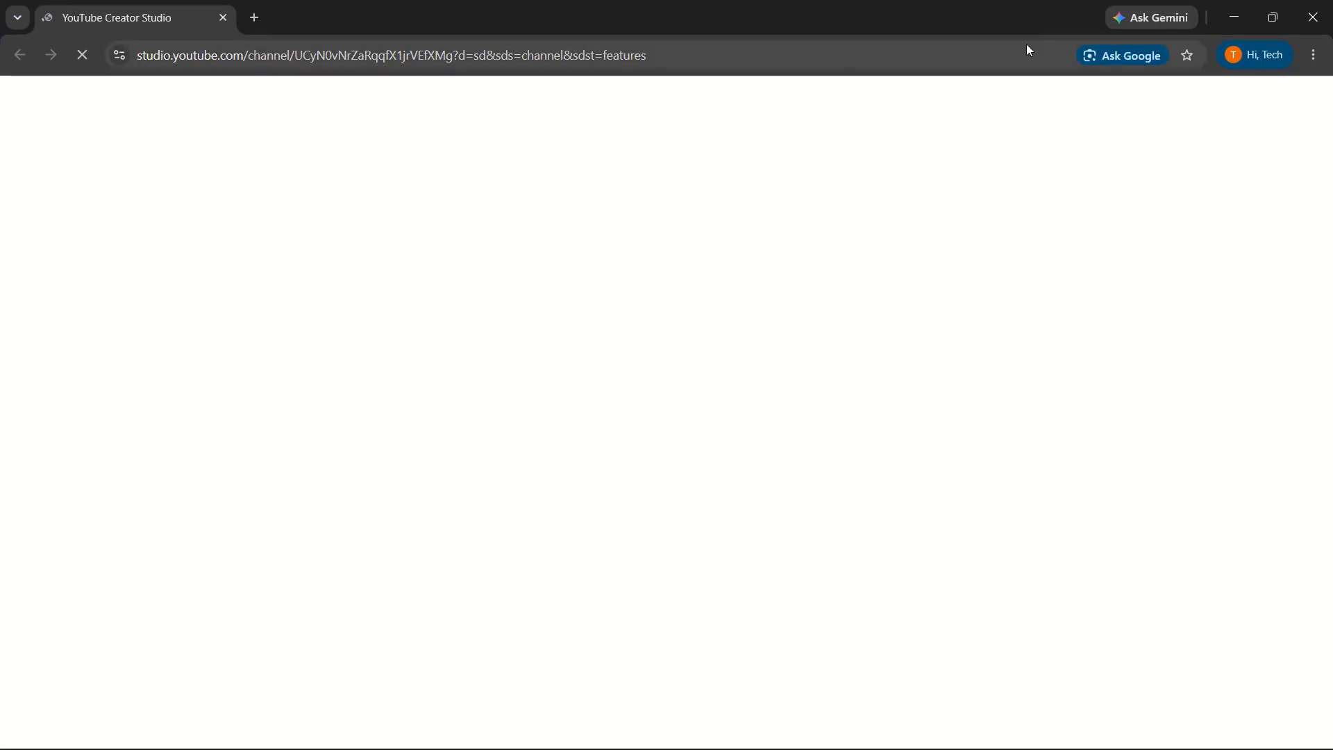
Open the list of Chrome profiles to choose from while the YouTube Studio page loads.
{"action": "left_click", "coordinate": [1248, 45]}
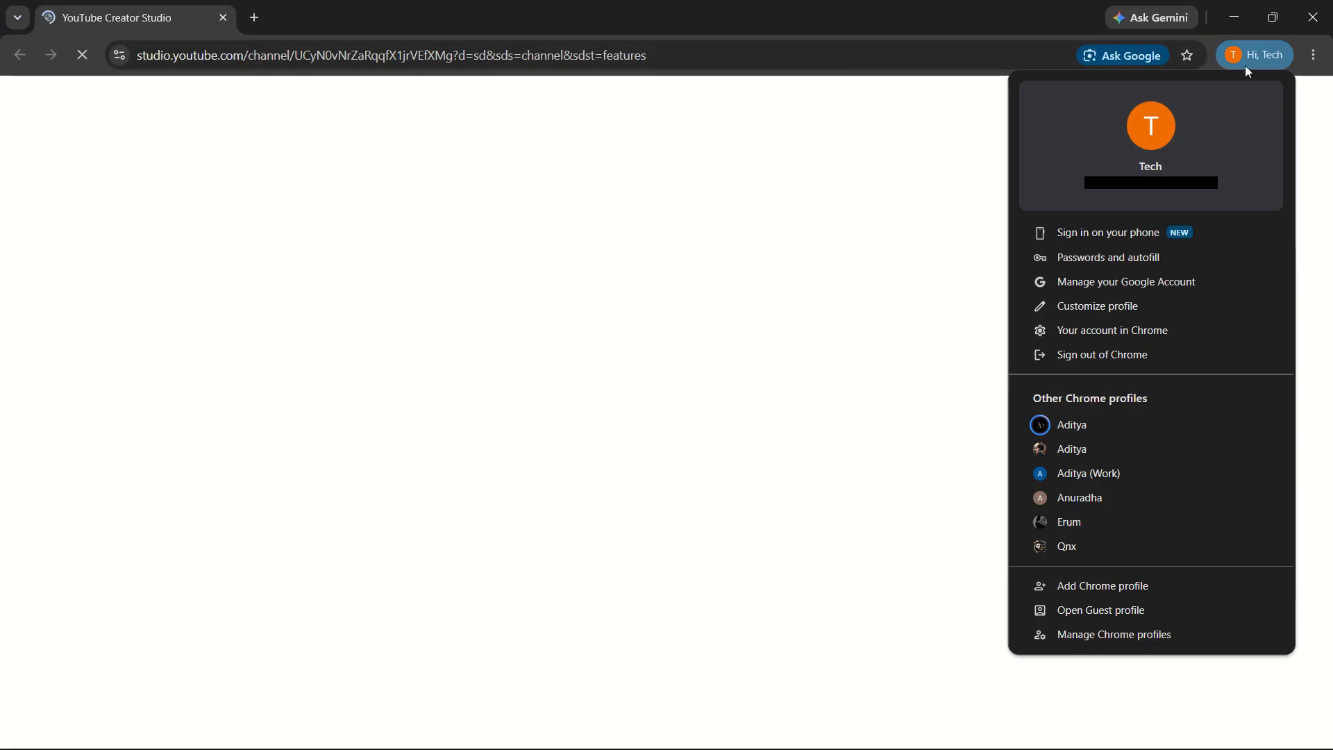
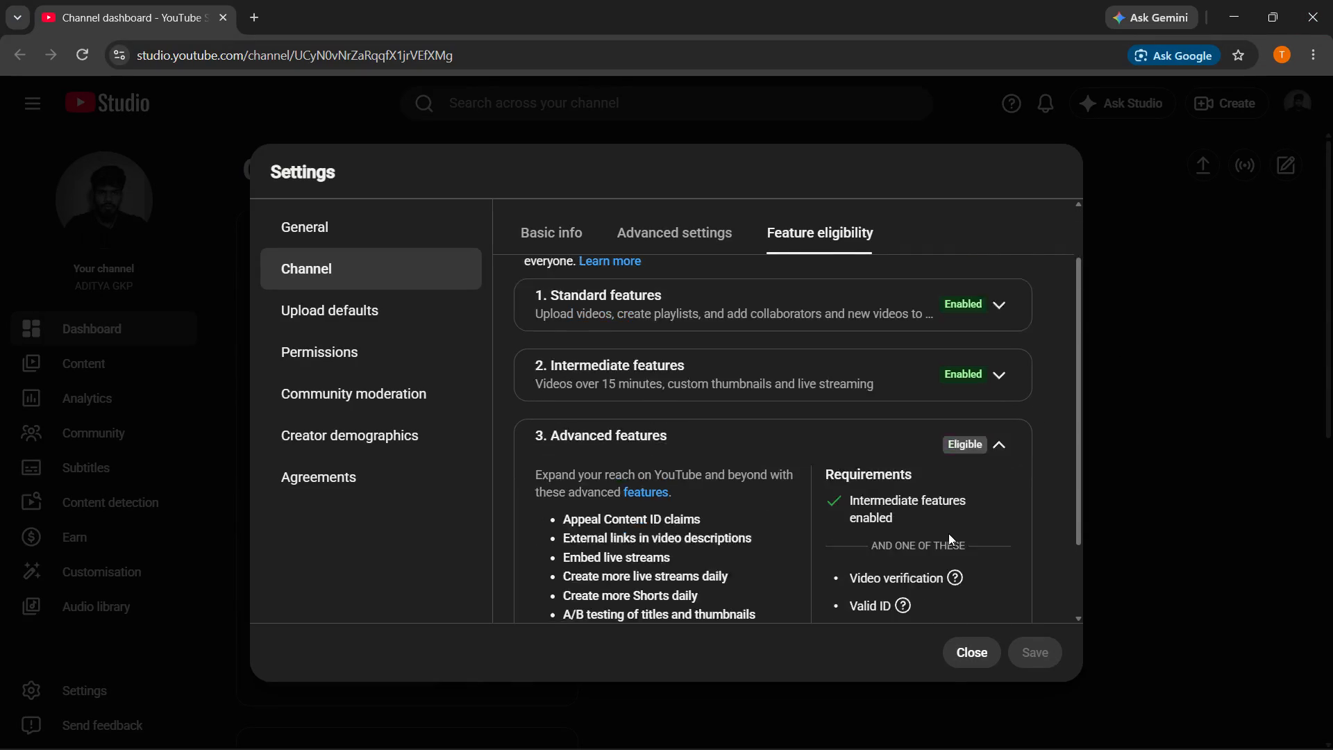
Request access to the channel's advanced features with the Build history as you grow option and finish the request.
{"action": "scroll", "coordinate": [948, 533], "scroll_direction": "down", "scroll_amount": 1}
{"action": "left_click", "coordinate": [939, 562]}
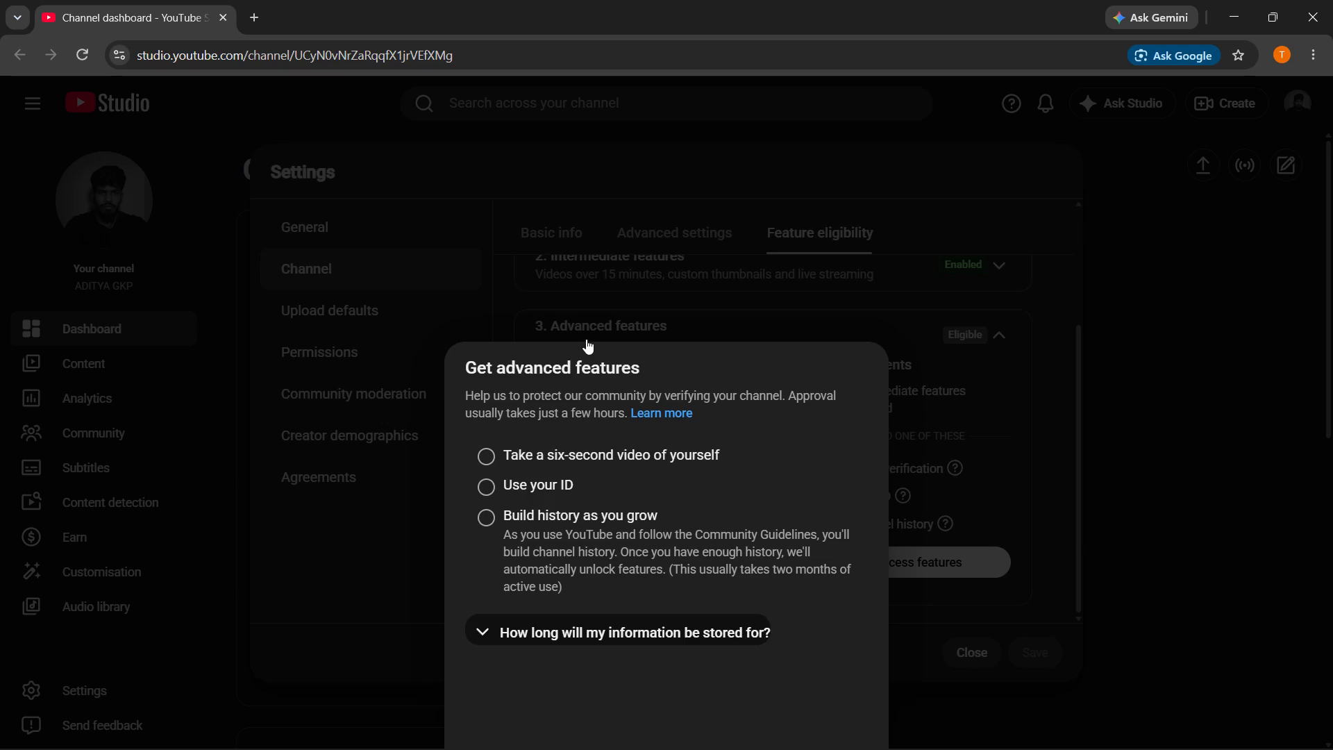
{"action": "left_click", "coordinate": [500, 353]}
{"action": "left_click", "coordinate": [855, 615]}
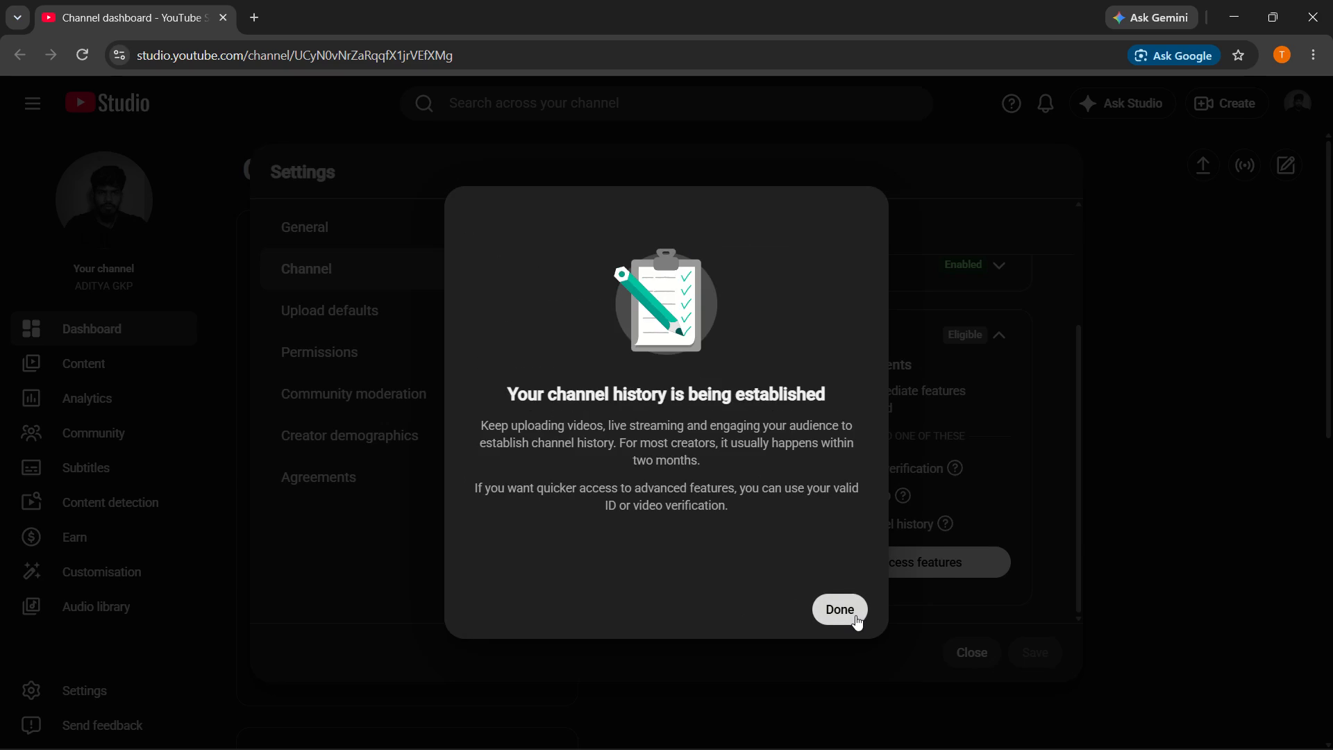
{"action": "left_click", "coordinate": [855, 615]}
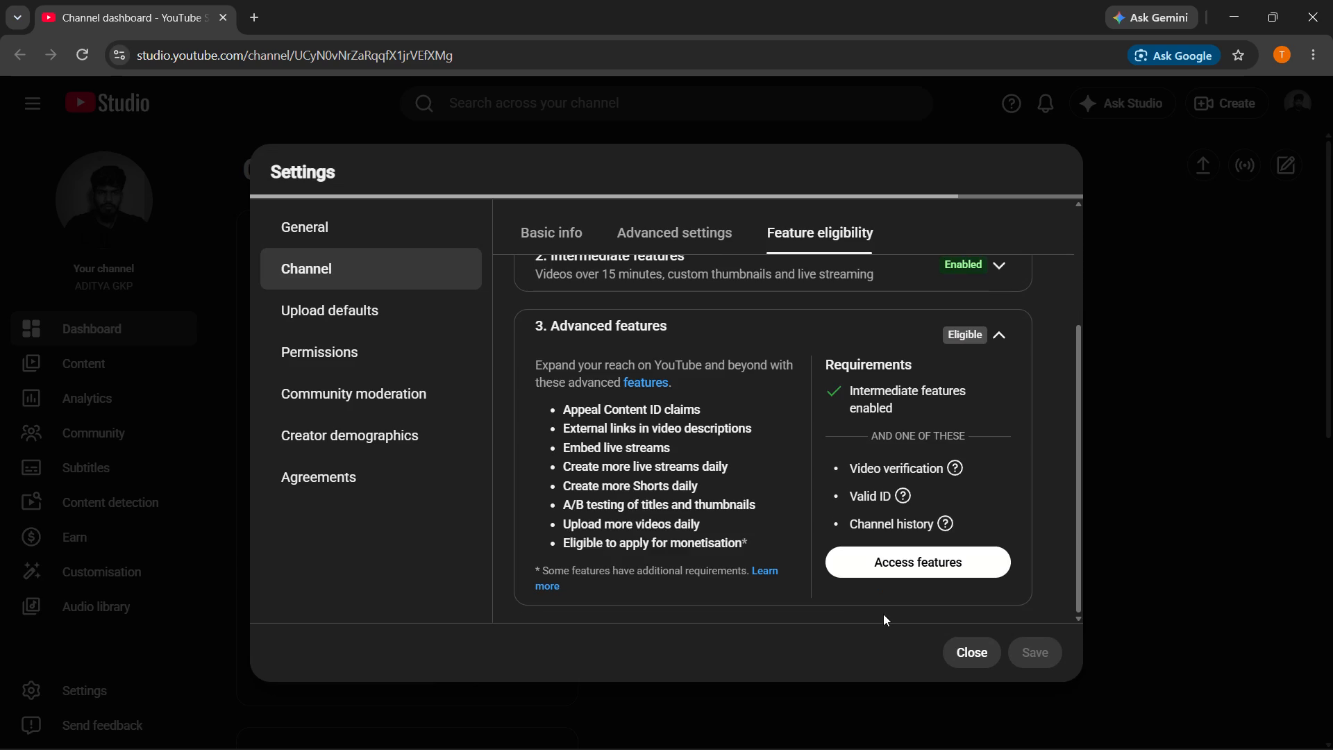
Request advanced features access again with the six-second video of yourself option, up to the code for scanning with a phone.
{"action": "scroll", "coordinate": [920, 583], "scroll_direction": "down", "scroll_amount": 1}
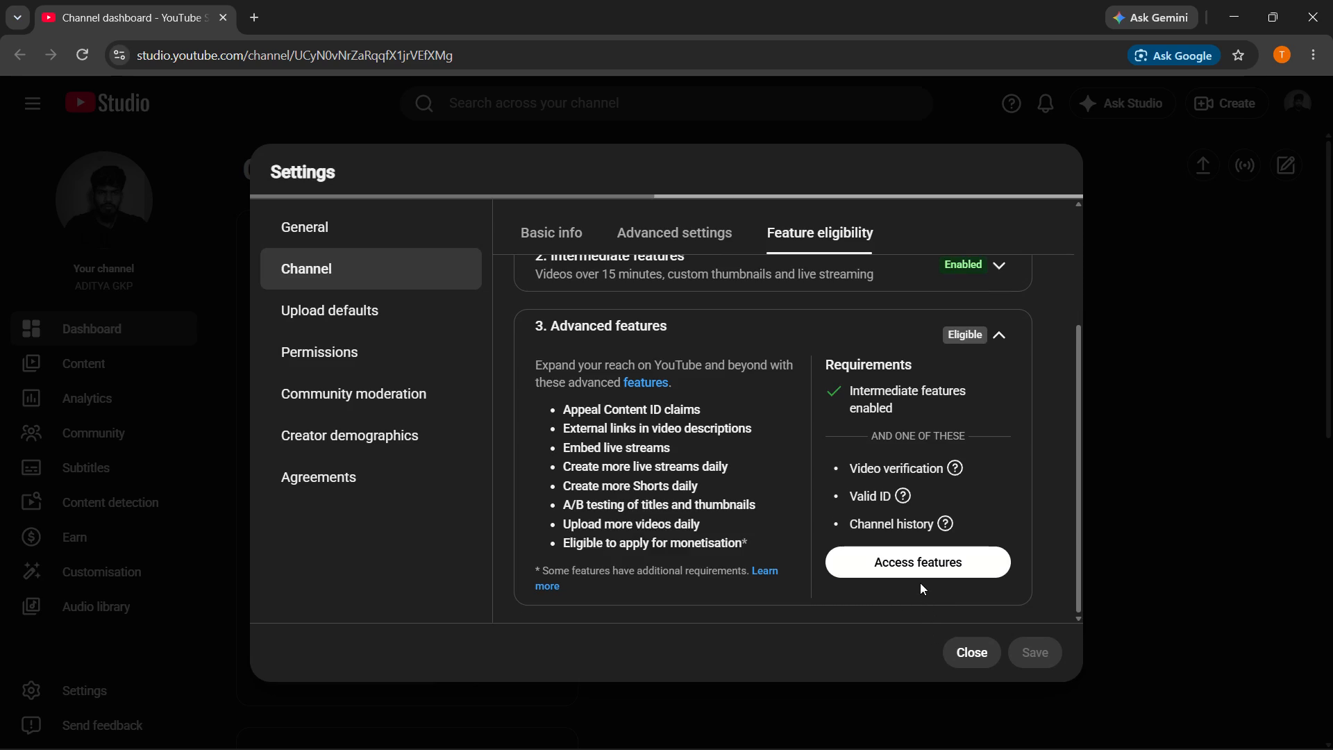
{"action": "scroll", "coordinate": [920, 583], "scroll_direction": "down", "scroll_amount": 2}
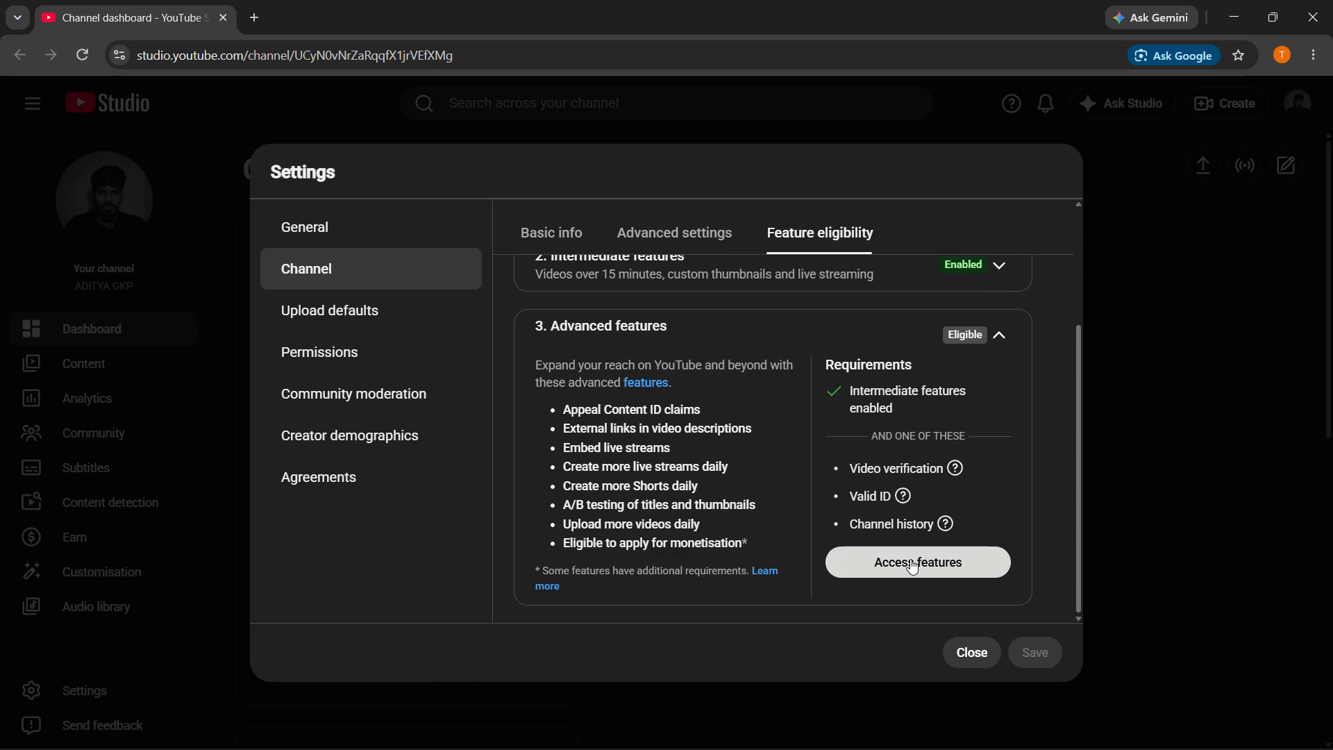
{"action": "left_click", "coordinate": [910, 559]}
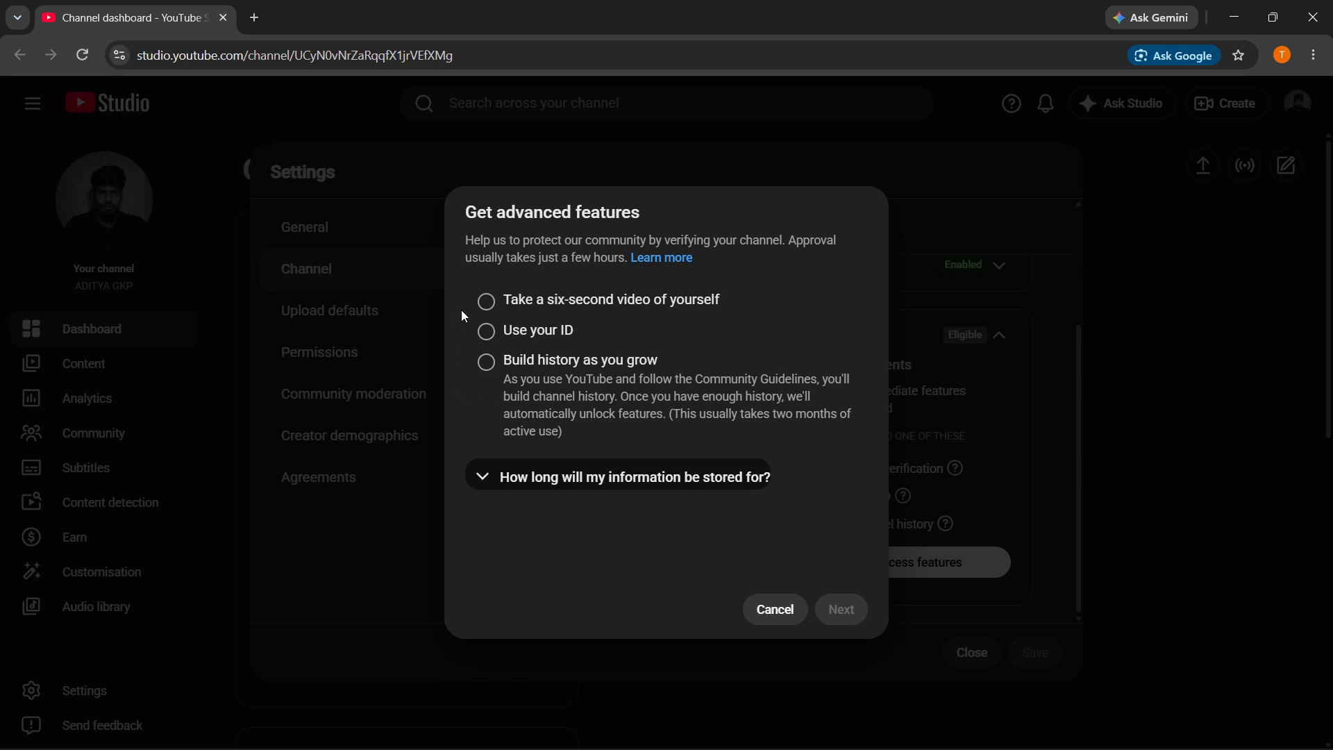
{"action": "left_click", "coordinate": [492, 303]}
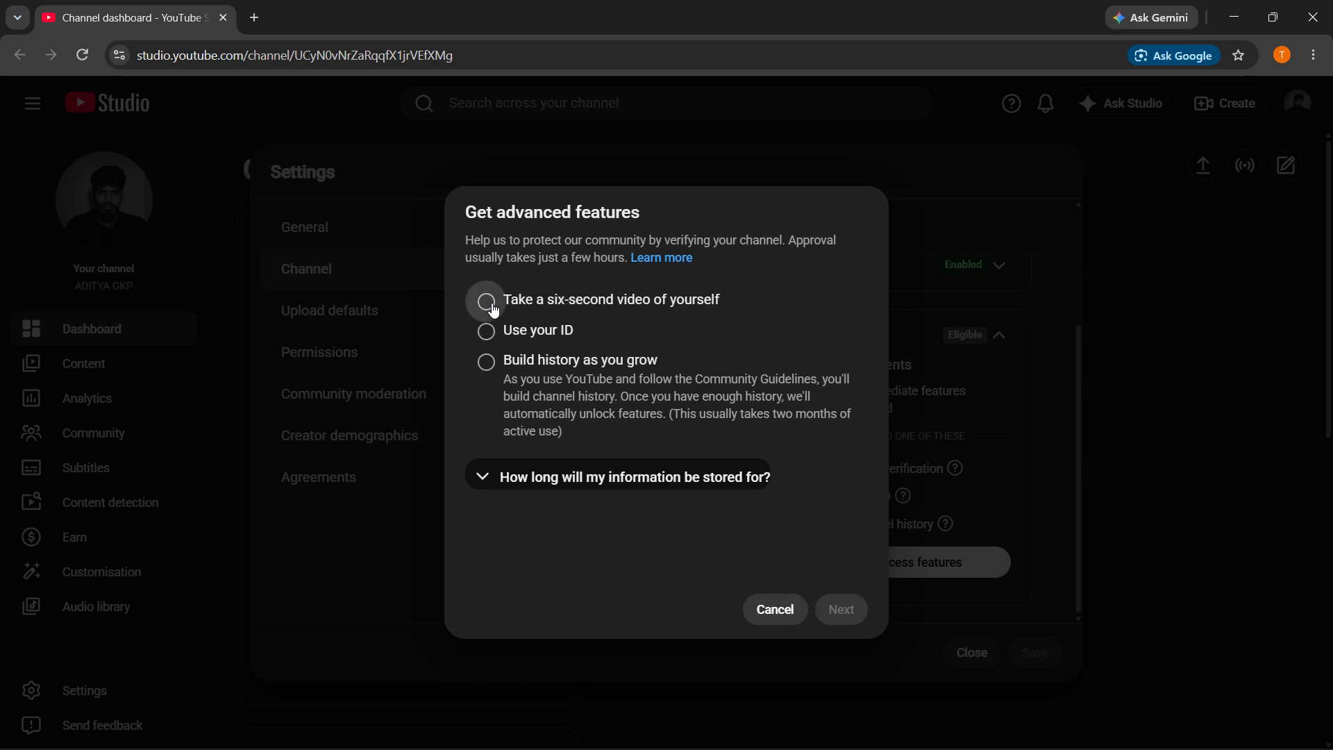
{"action": "left_click", "coordinate": [857, 603]}
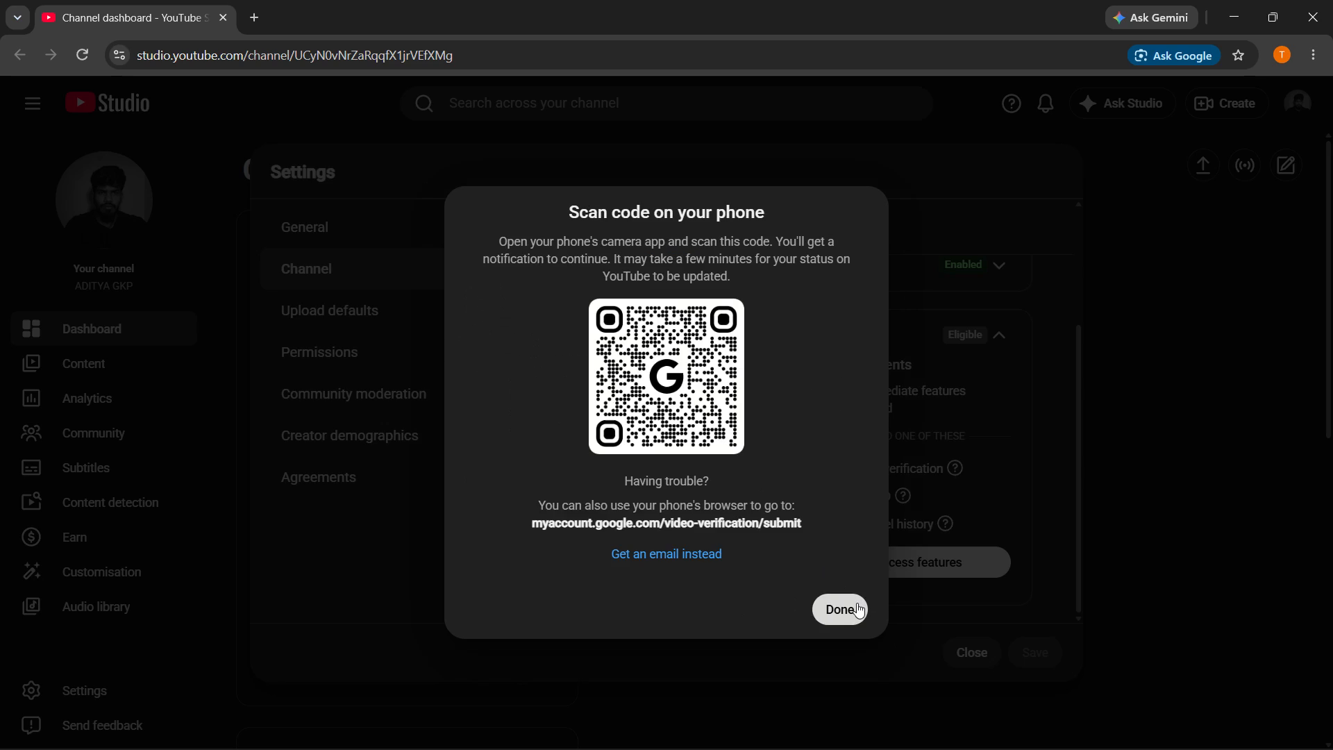
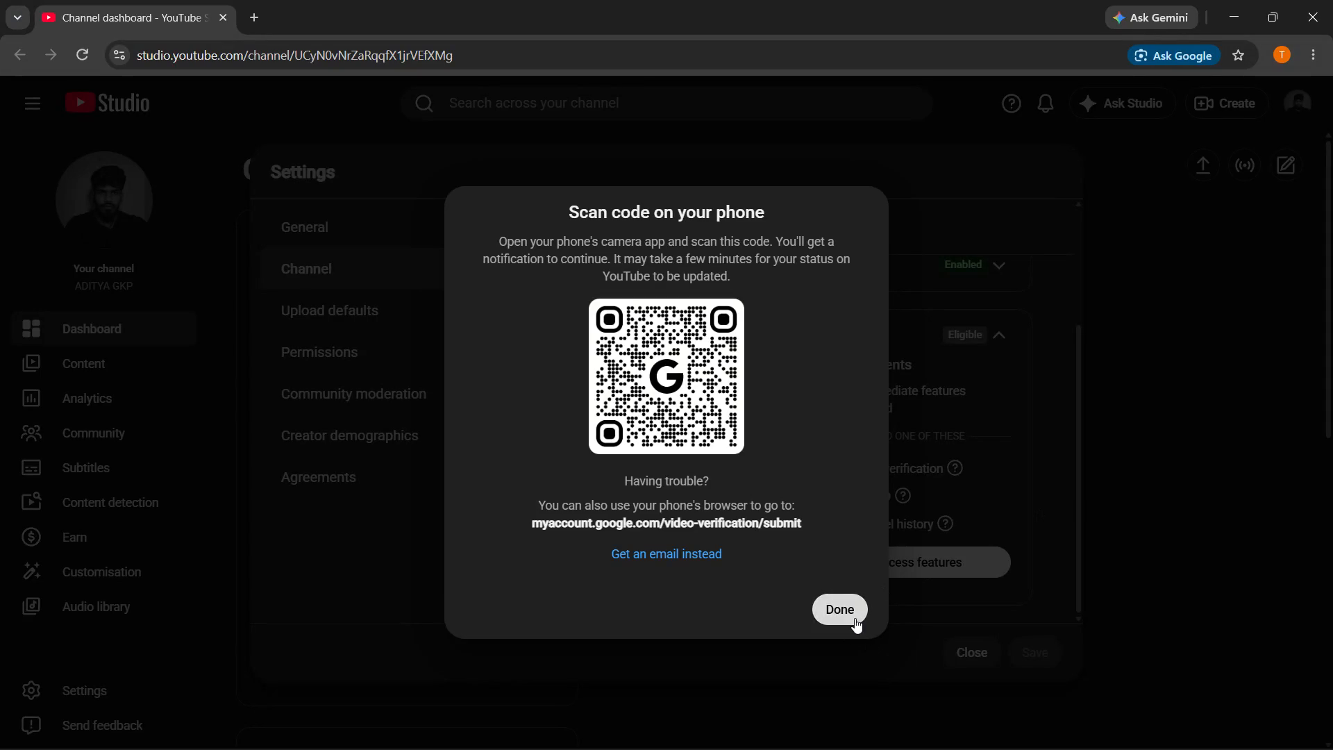
Finish the video verification request, collapse the Advanced features section, and close the channel settings.
{"action": "left_click", "coordinate": [853, 616]}
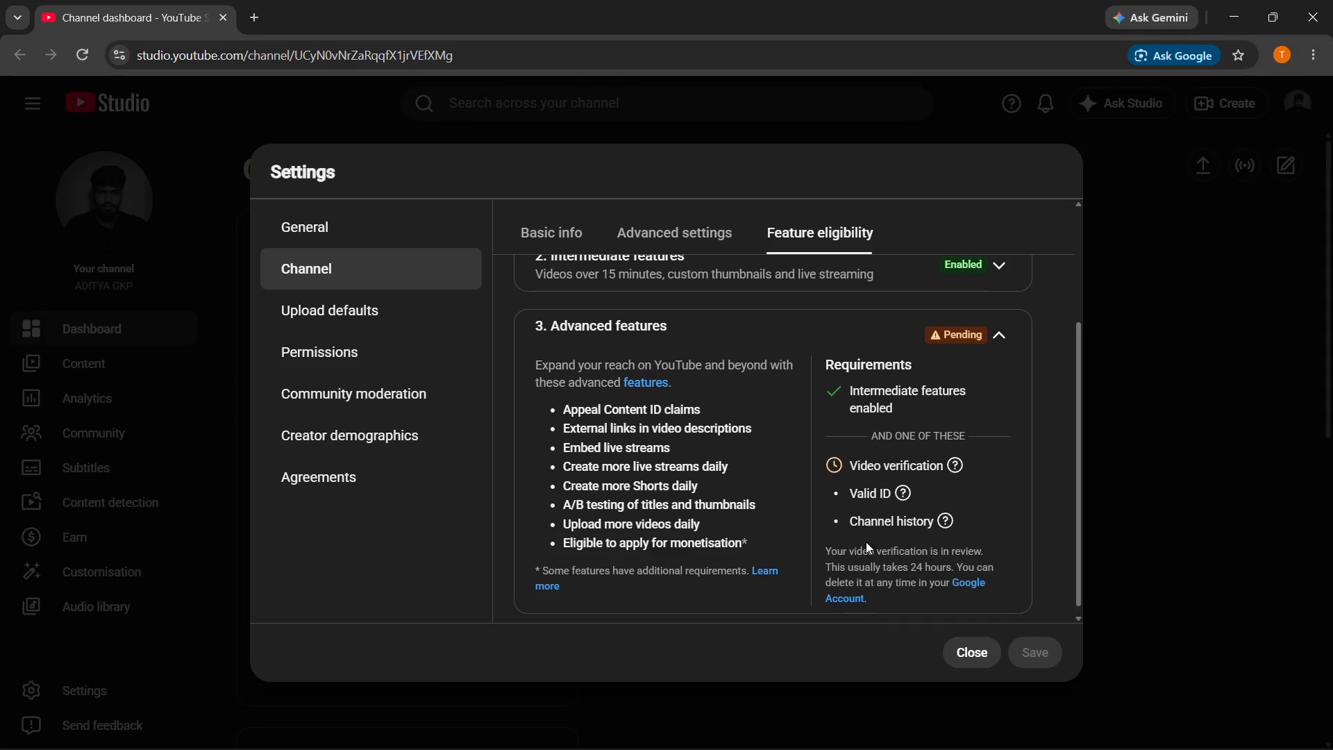
{"action": "left_click", "coordinate": [831, 462]}
{"action": "left_click", "coordinate": [994, 335]}
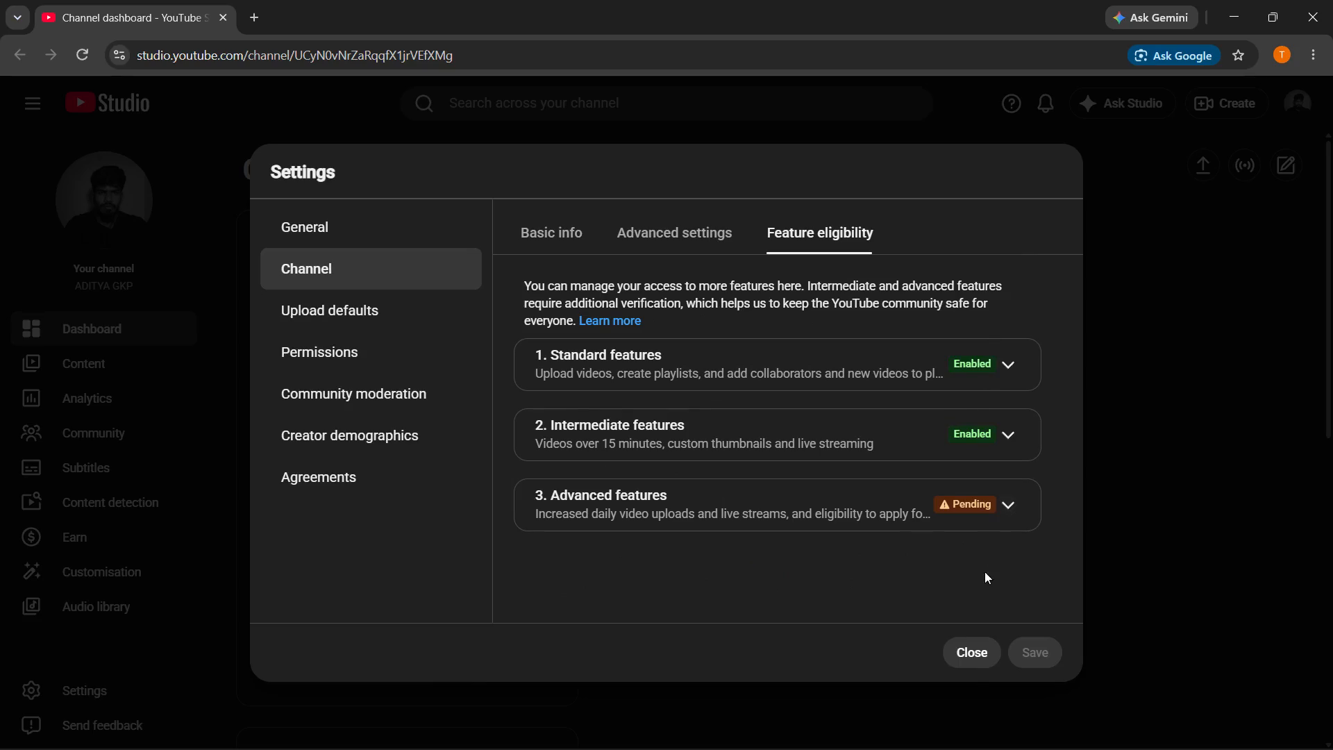
{"action": "left_click", "coordinate": [978, 661]}
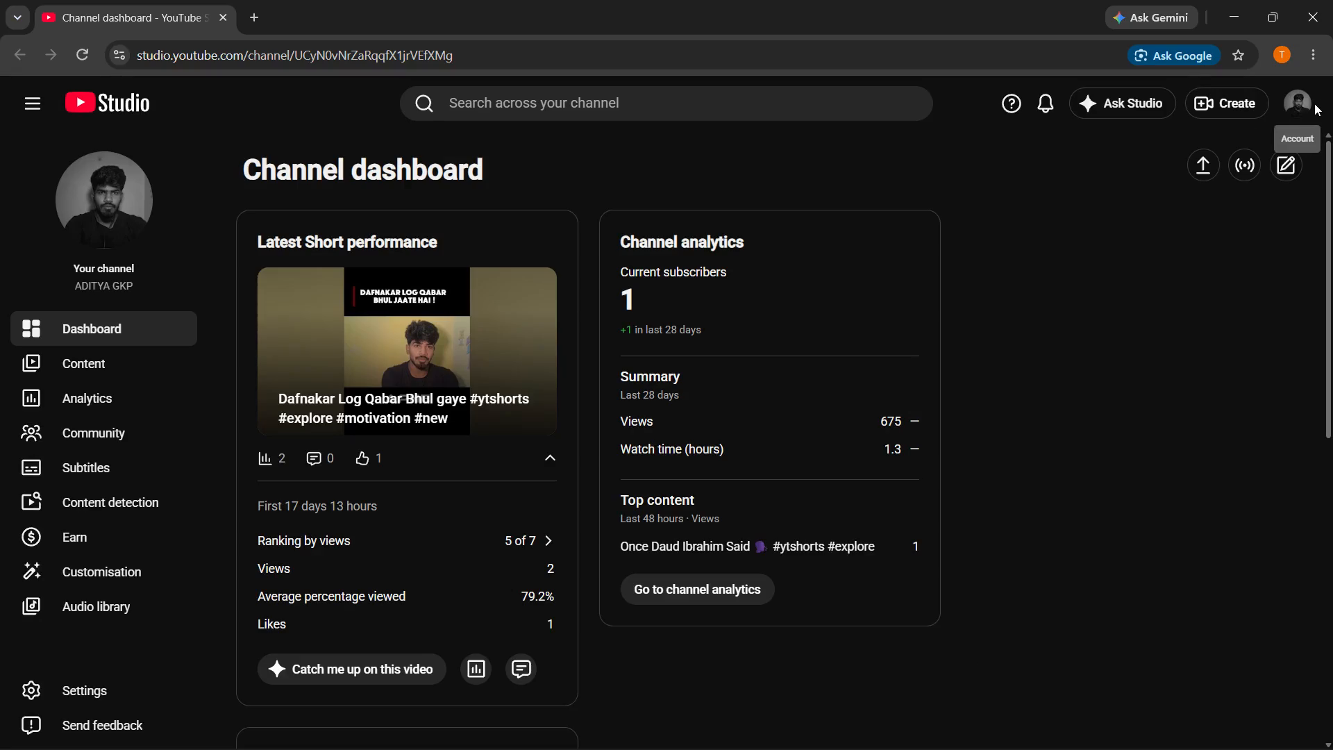
Open a browser window under the first of the other Chrome profiles.
{"action": "left_click", "coordinate": [1314, 103]}
{"action": "left_click", "coordinate": [1286, 61]}
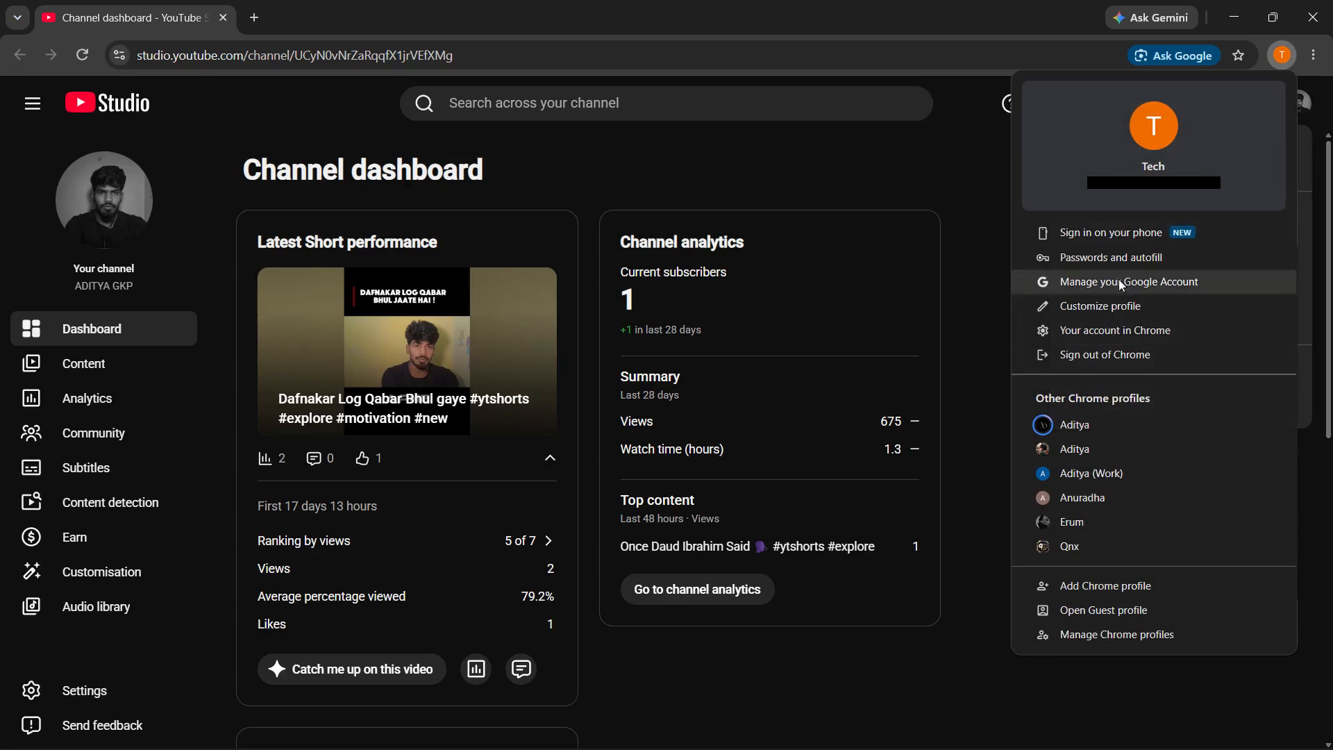
{"action": "left_click", "coordinate": [1068, 425]}
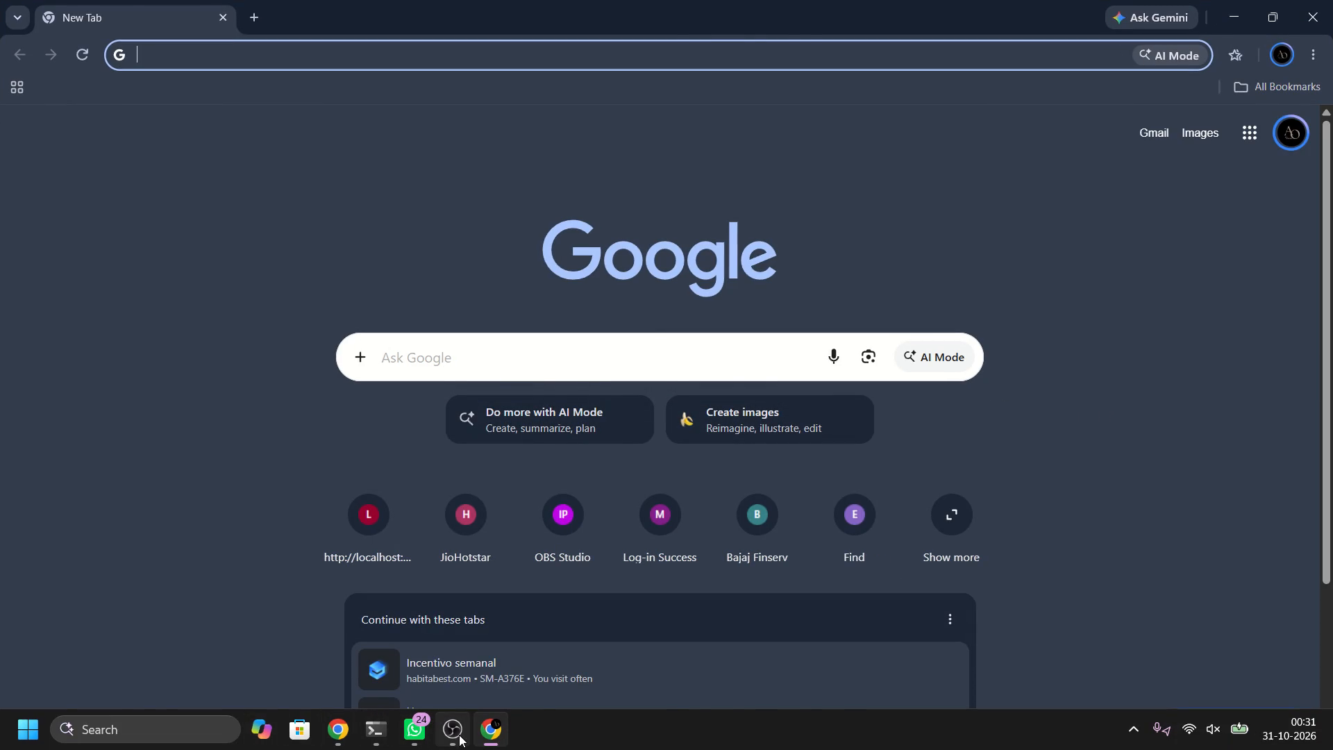
Switch to OBS Studio, dismiss the broadcast error, and disconnect the YouTube account in the stream settings.
{"action": "left_click", "coordinate": [459, 735]}
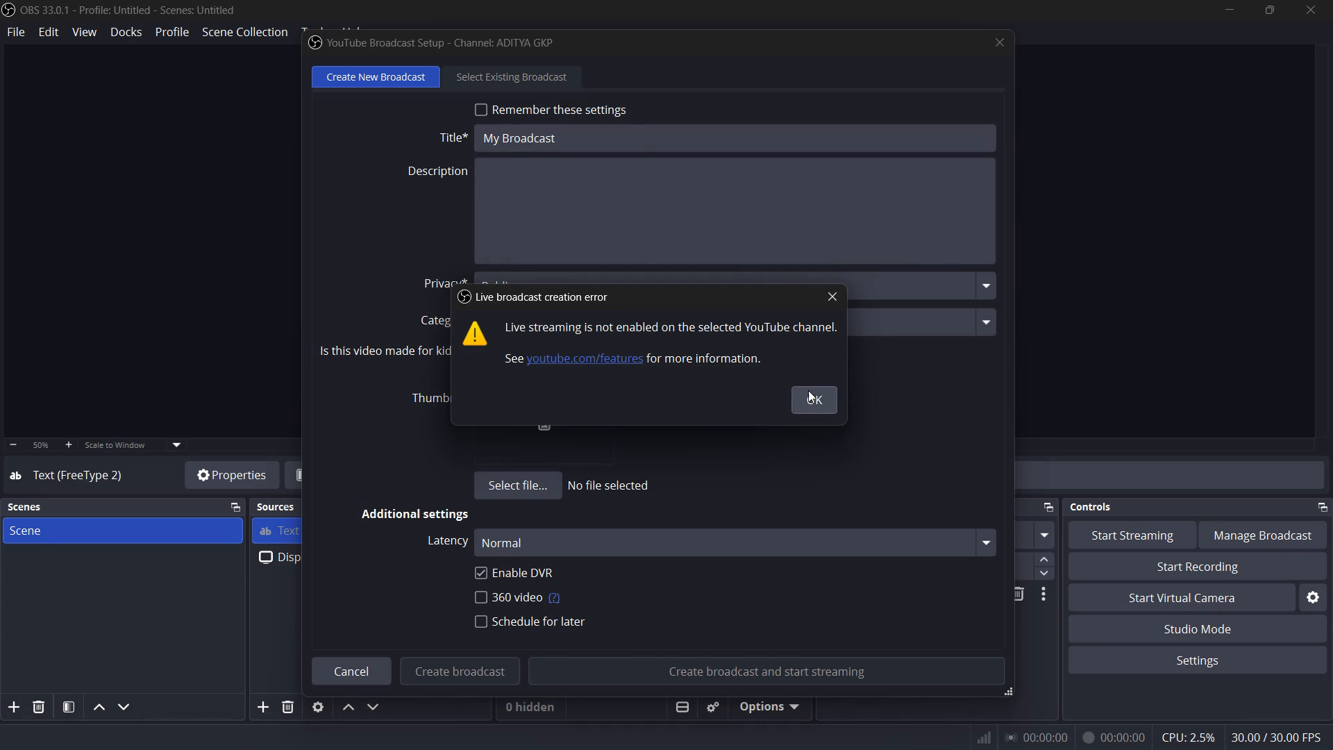
{"action": "left_click", "coordinate": [810, 392]}
{"action": "left_click", "coordinate": [1186, 665]}
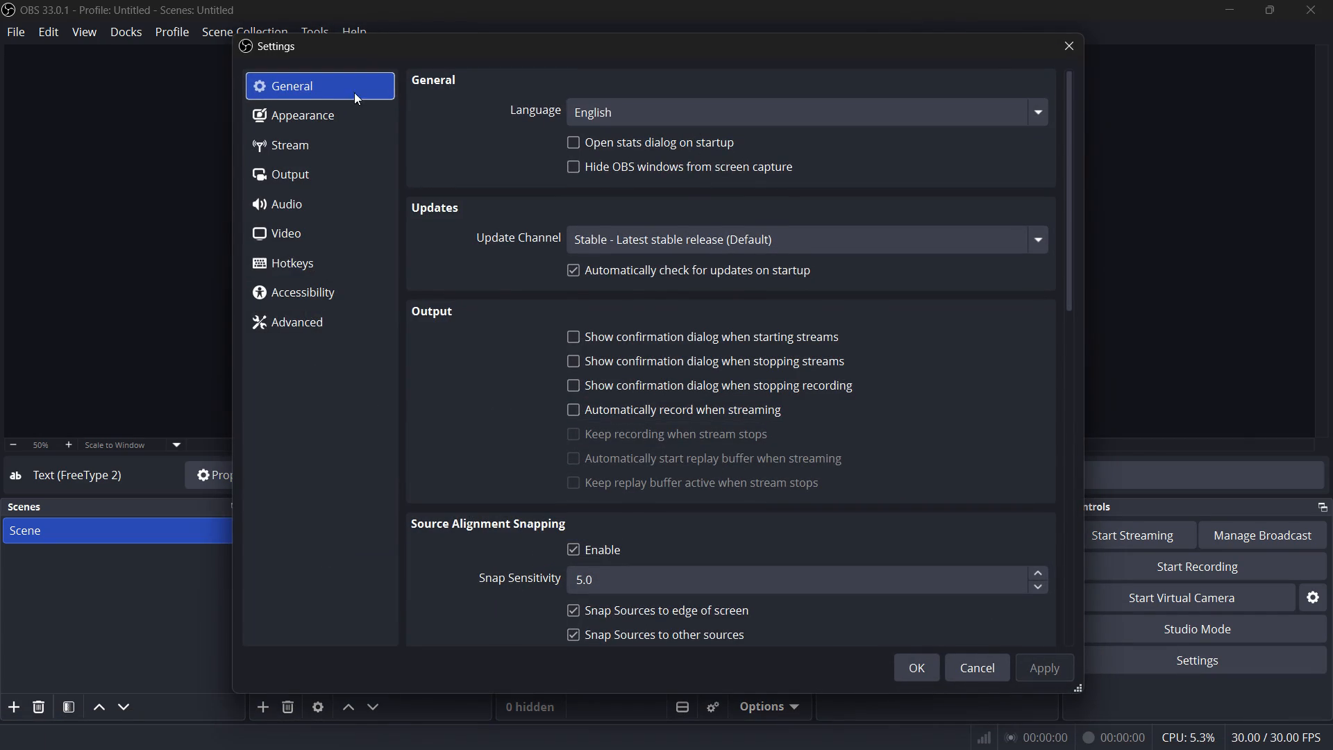
{"action": "left_click", "coordinate": [276, 149]}
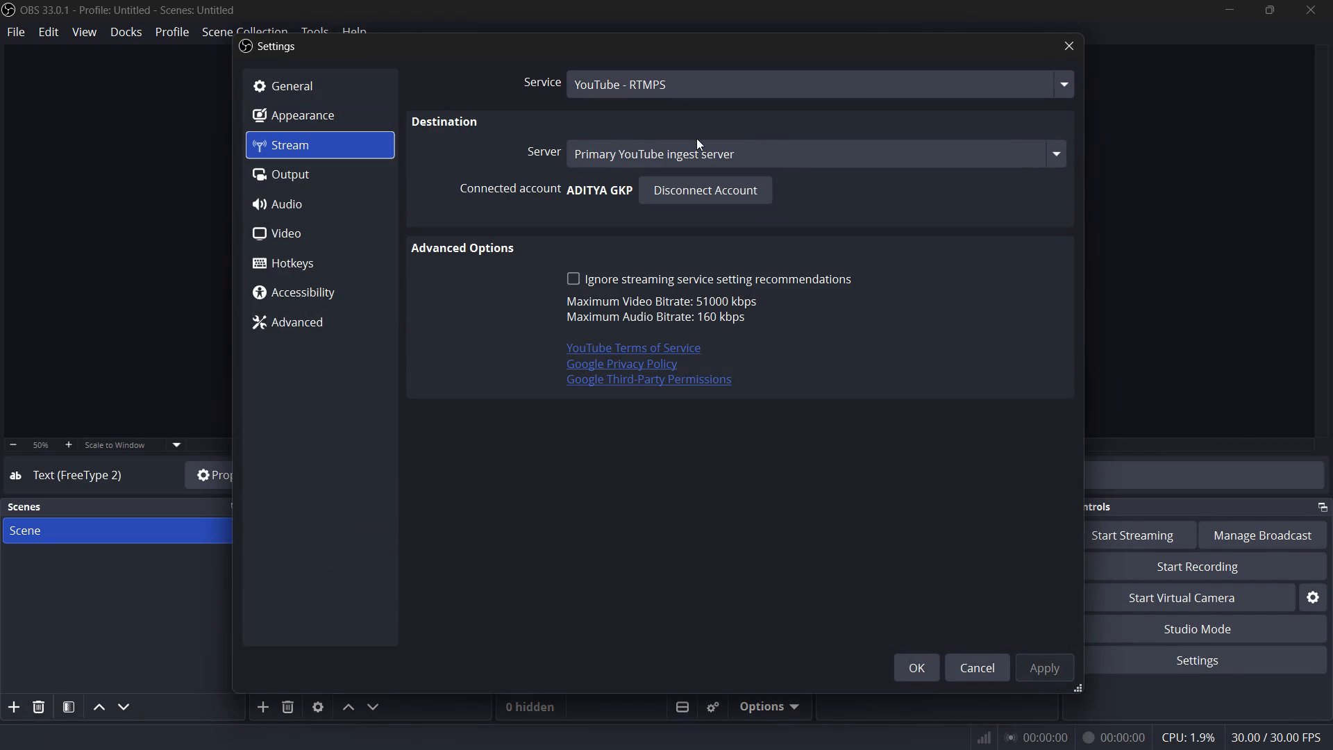
{"action": "left_click", "coordinate": [699, 154]}
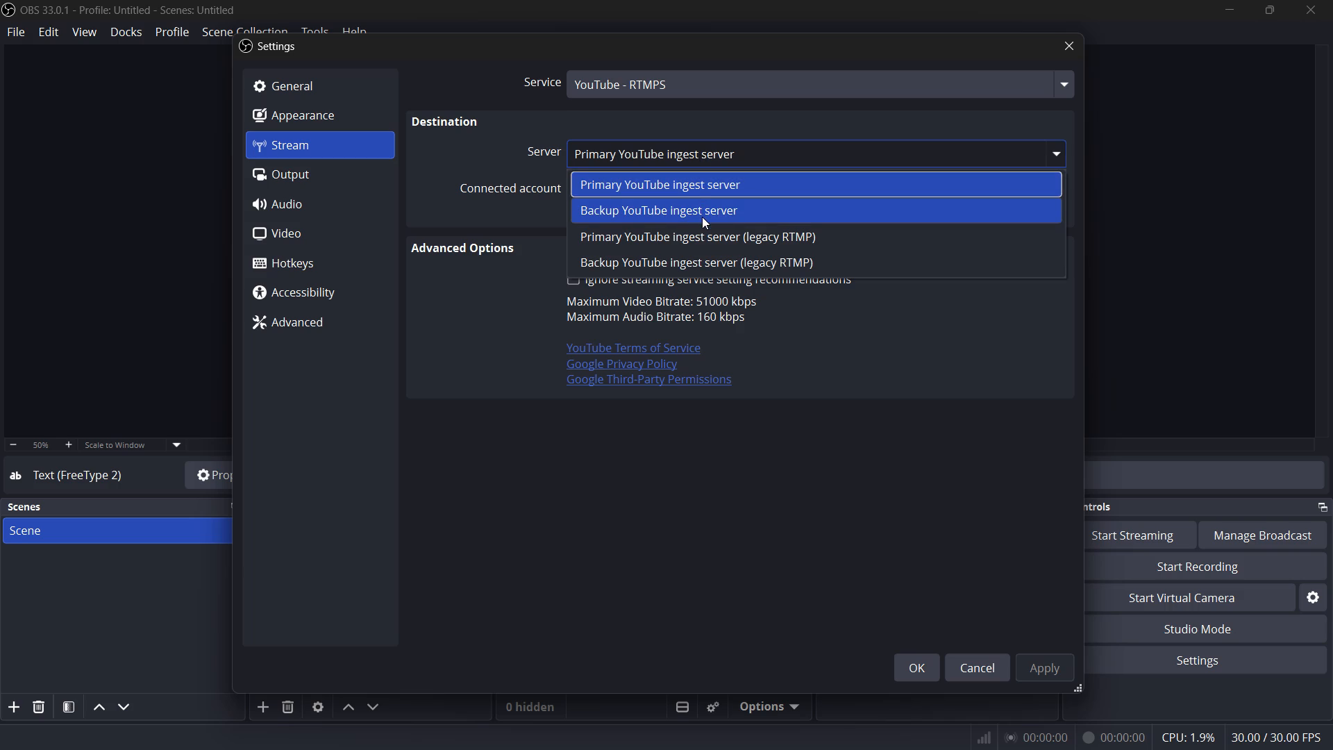
{"action": "scroll", "coordinate": [702, 217], "scroll_direction": "down", "scroll_amount": 1}
{"action": "scroll", "coordinate": [702, 218], "scroll_direction": "up", "scroll_amount": 1}
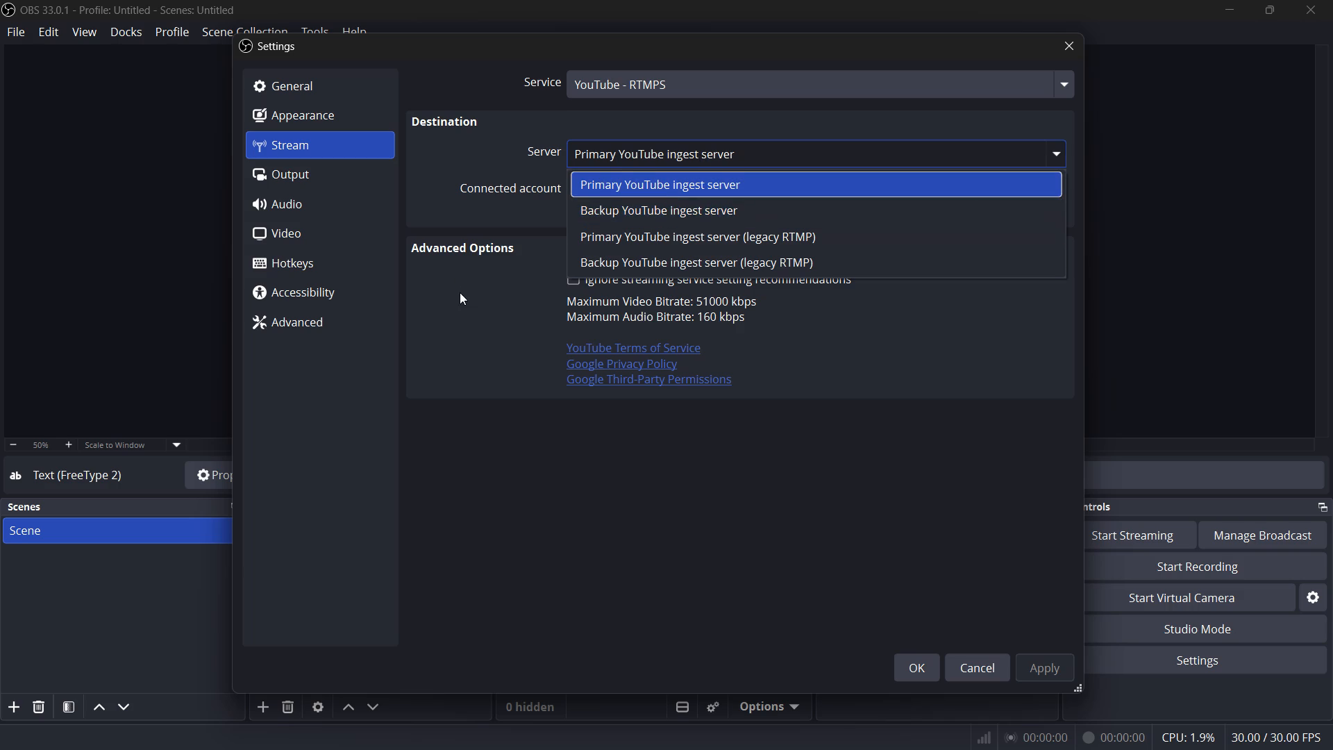
{"action": "left_click", "coordinate": [460, 292]}
{"action": "left_click", "coordinate": [702, 188]}
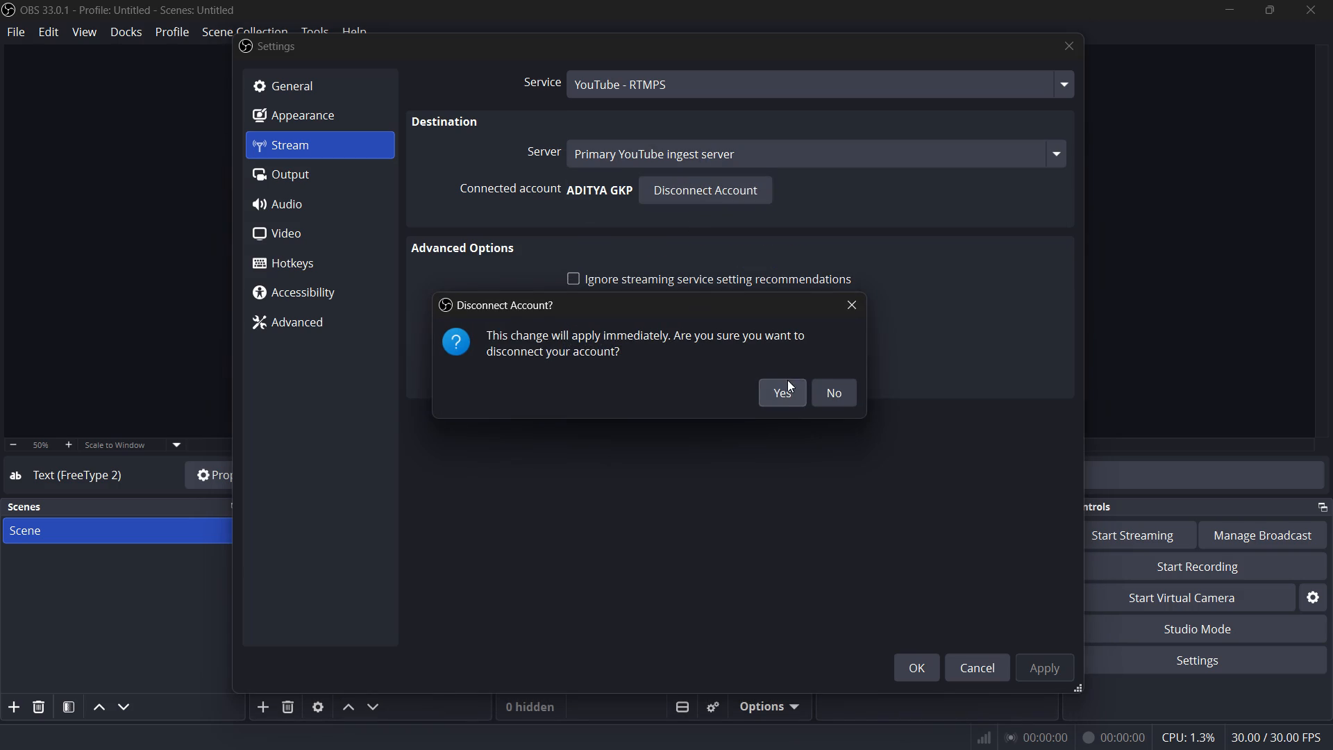
{"action": "left_click", "coordinate": [784, 393]}
Expand the streaming service choices to show all and examine the full list of available services.
{"action": "left_click", "coordinate": [717, 83]}
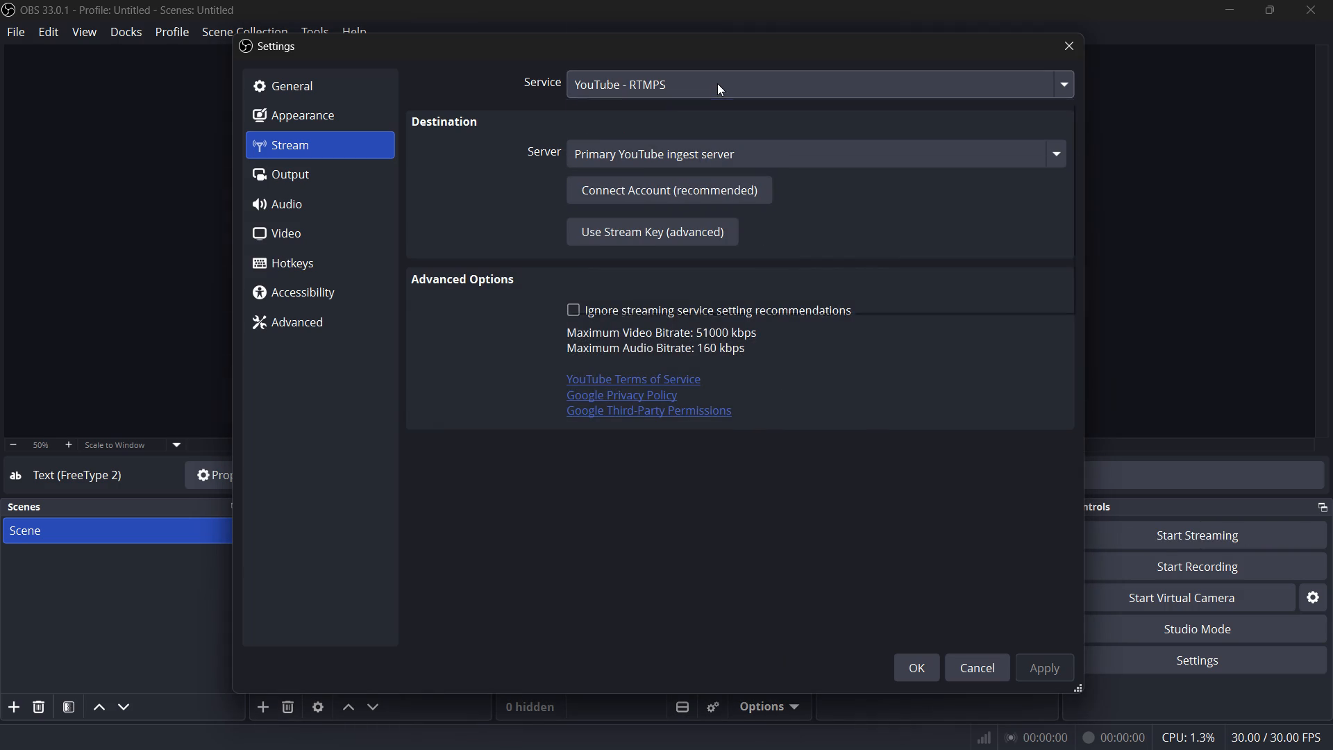
{"action": "scroll", "coordinate": [707, 181], "scroll_direction": "down", "scroll_amount": 2}
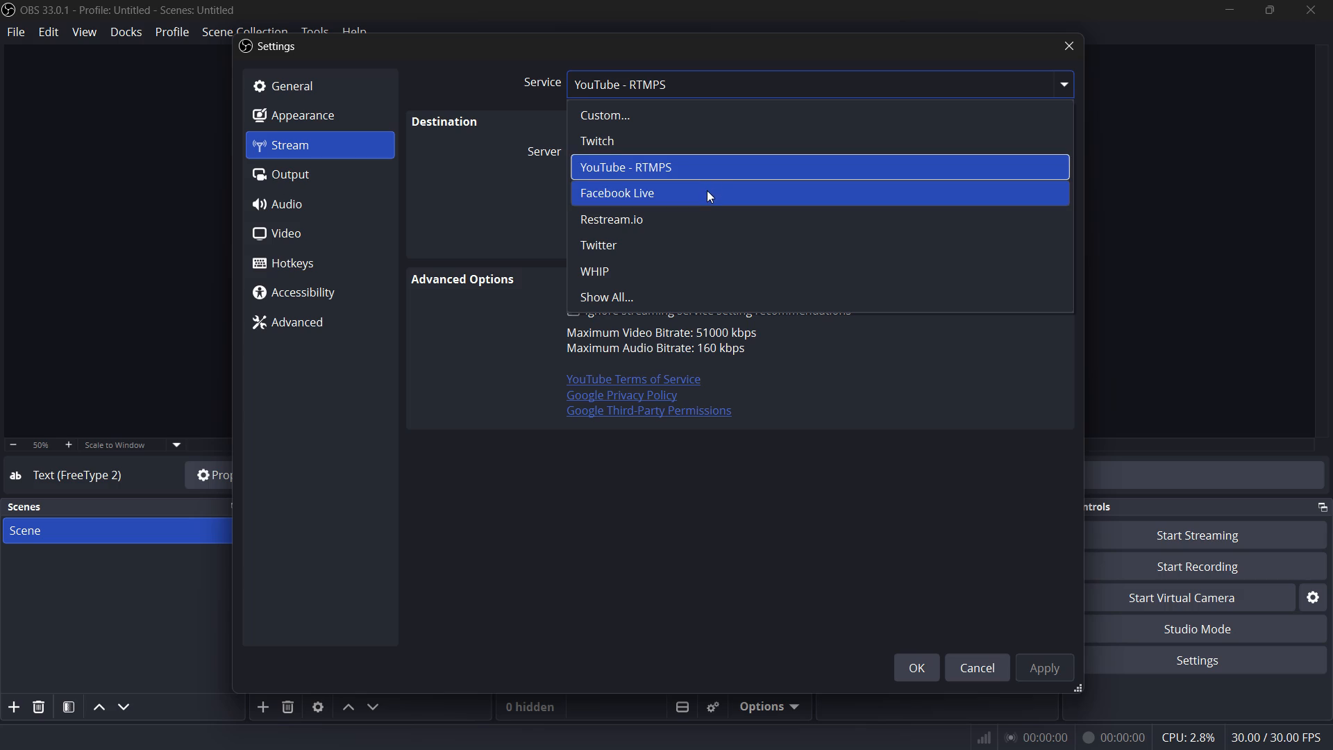
{"action": "left_click", "coordinate": [637, 301]}
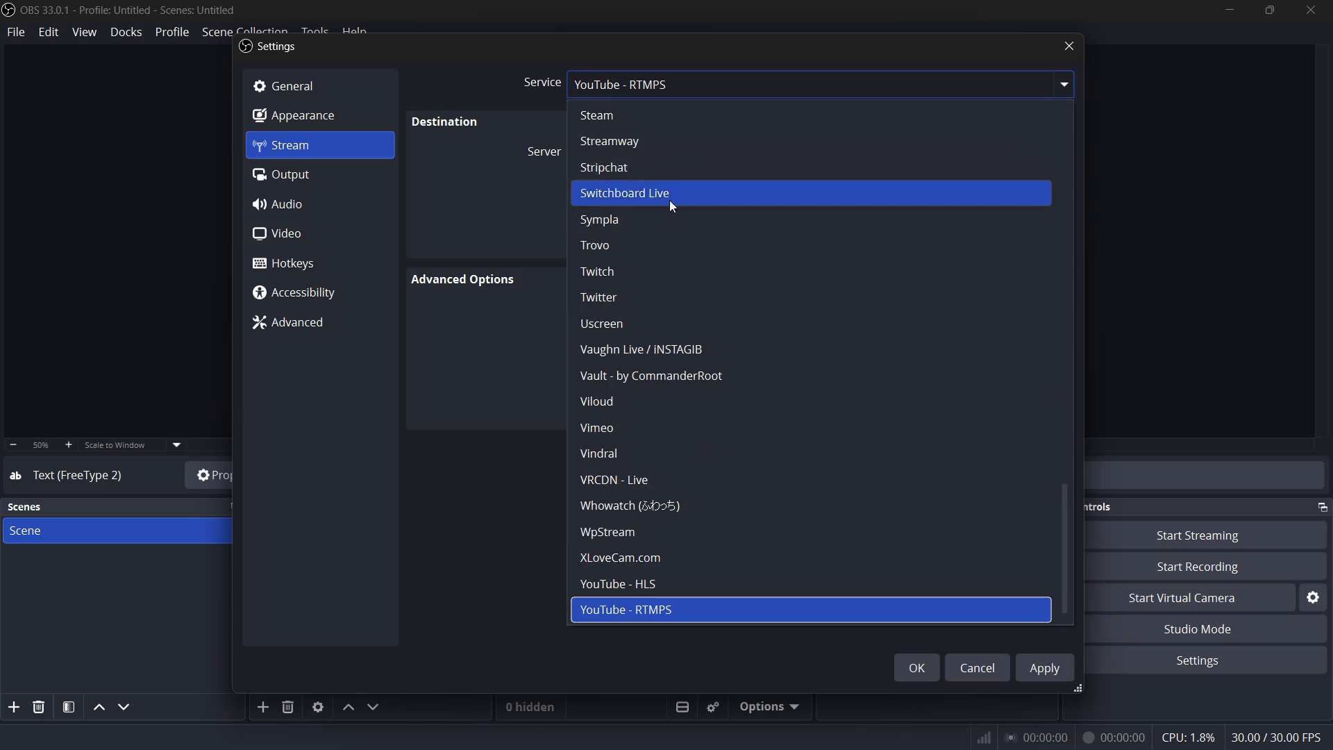
{"action": "scroll", "coordinate": [671, 208], "scroll_direction": "down", "scroll_amount": 4}
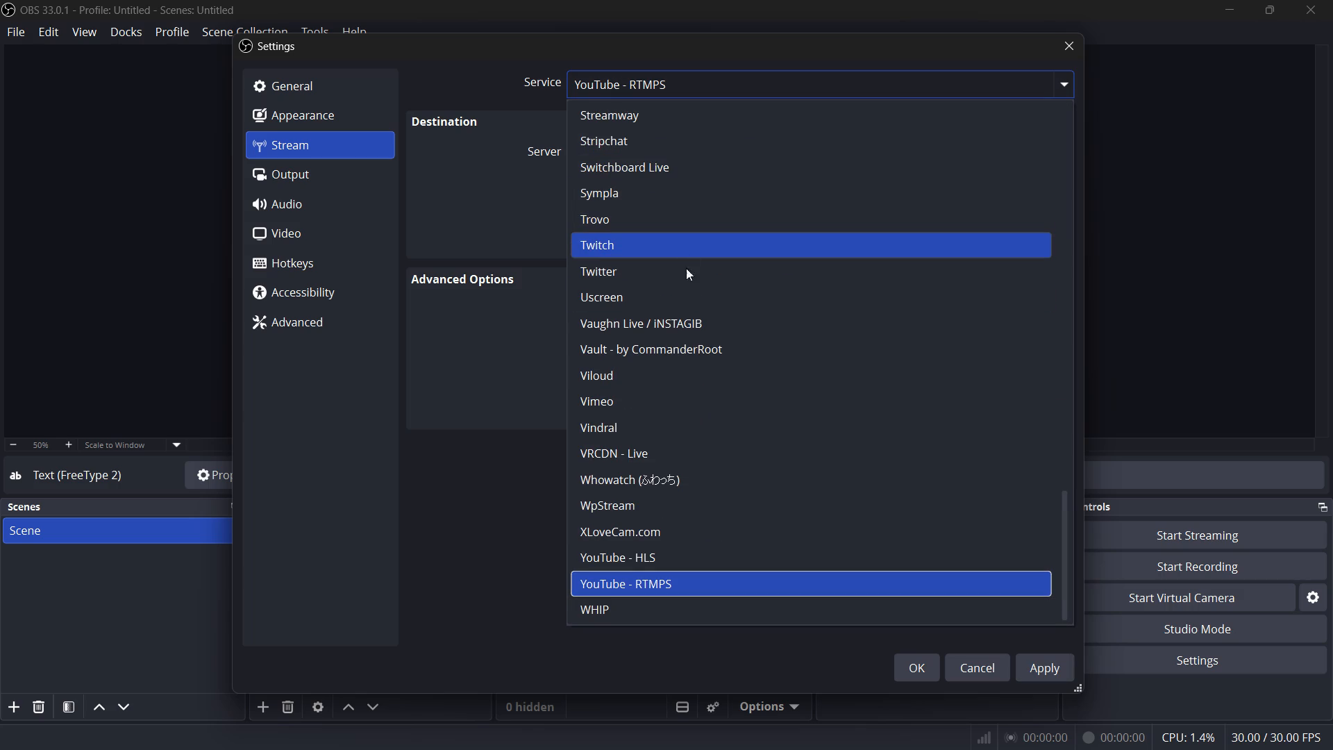
{"action": "scroll", "coordinate": [657, 517], "scroll_direction": "down", "scroll_amount": 1}
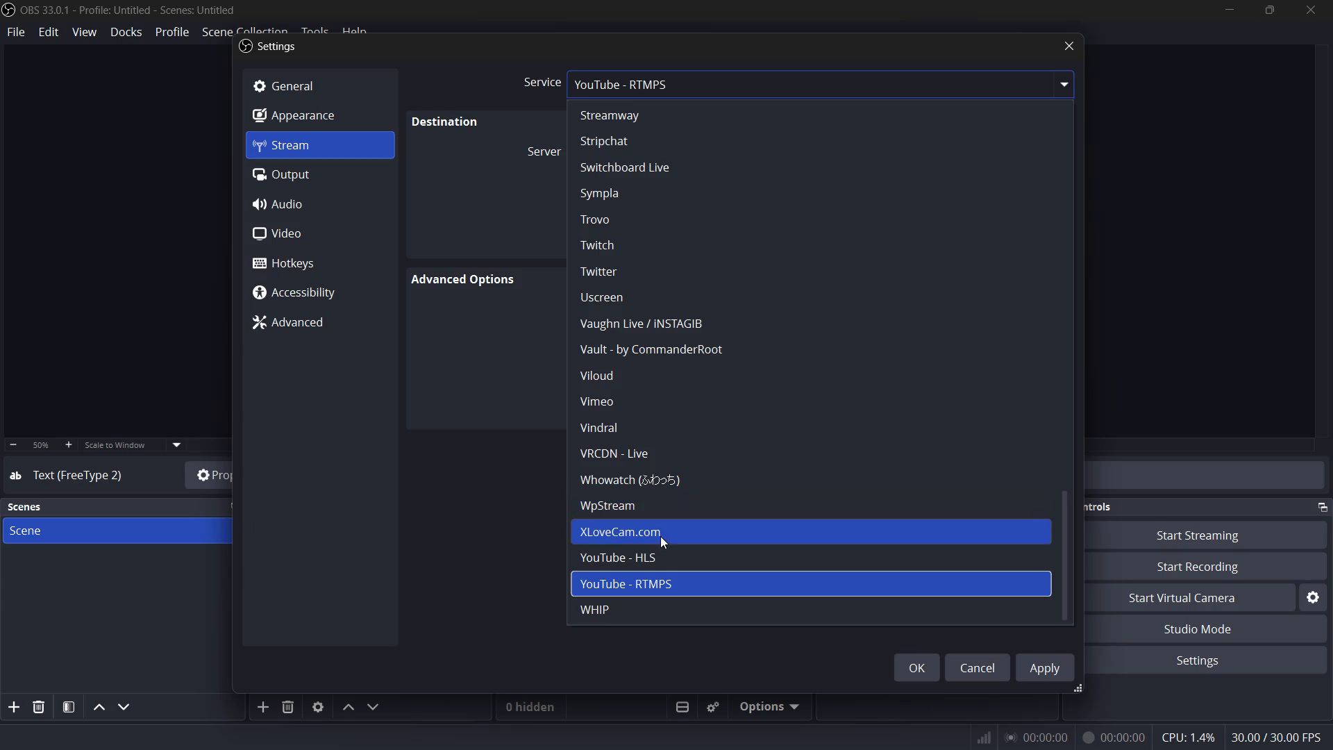
{"action": "scroll", "coordinate": [652, 363], "scroll_direction": "up", "scroll_amount": 2}
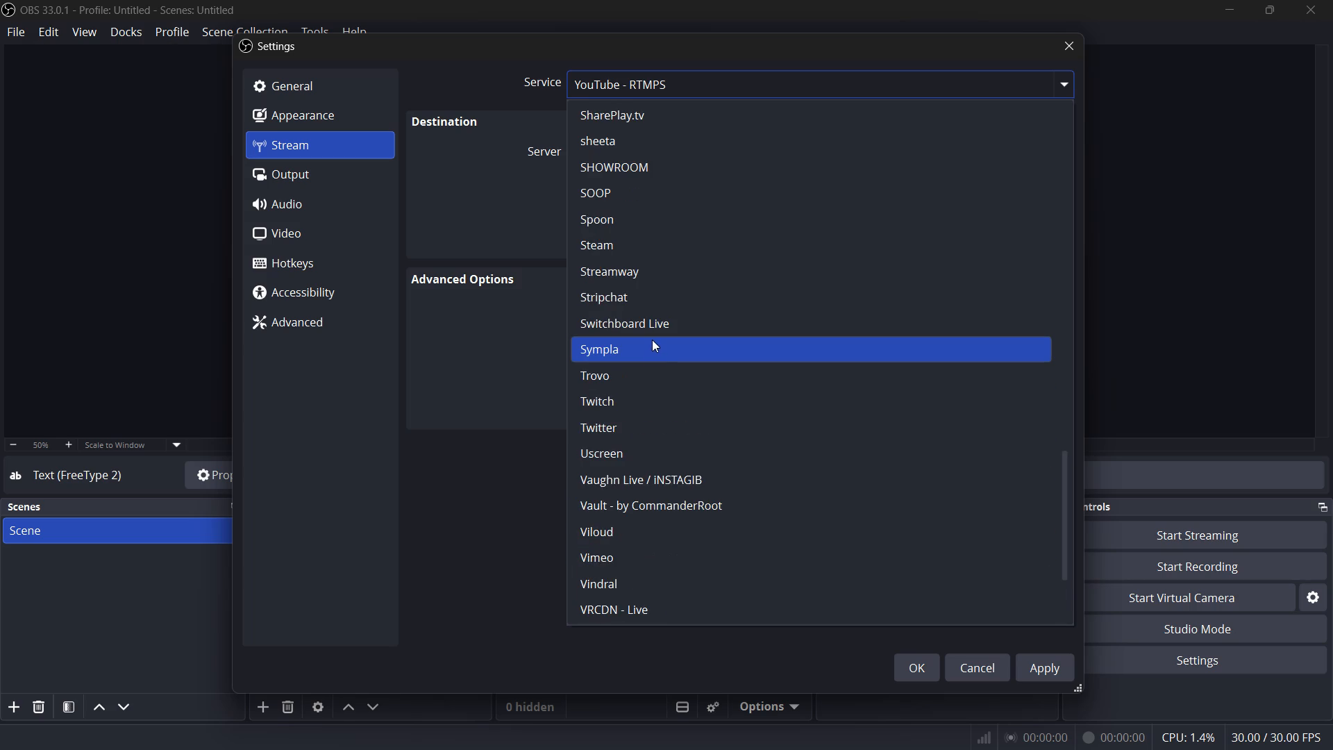
{"action": "scroll", "coordinate": [652, 338], "scroll_direction": "up", "scroll_amount": 13}
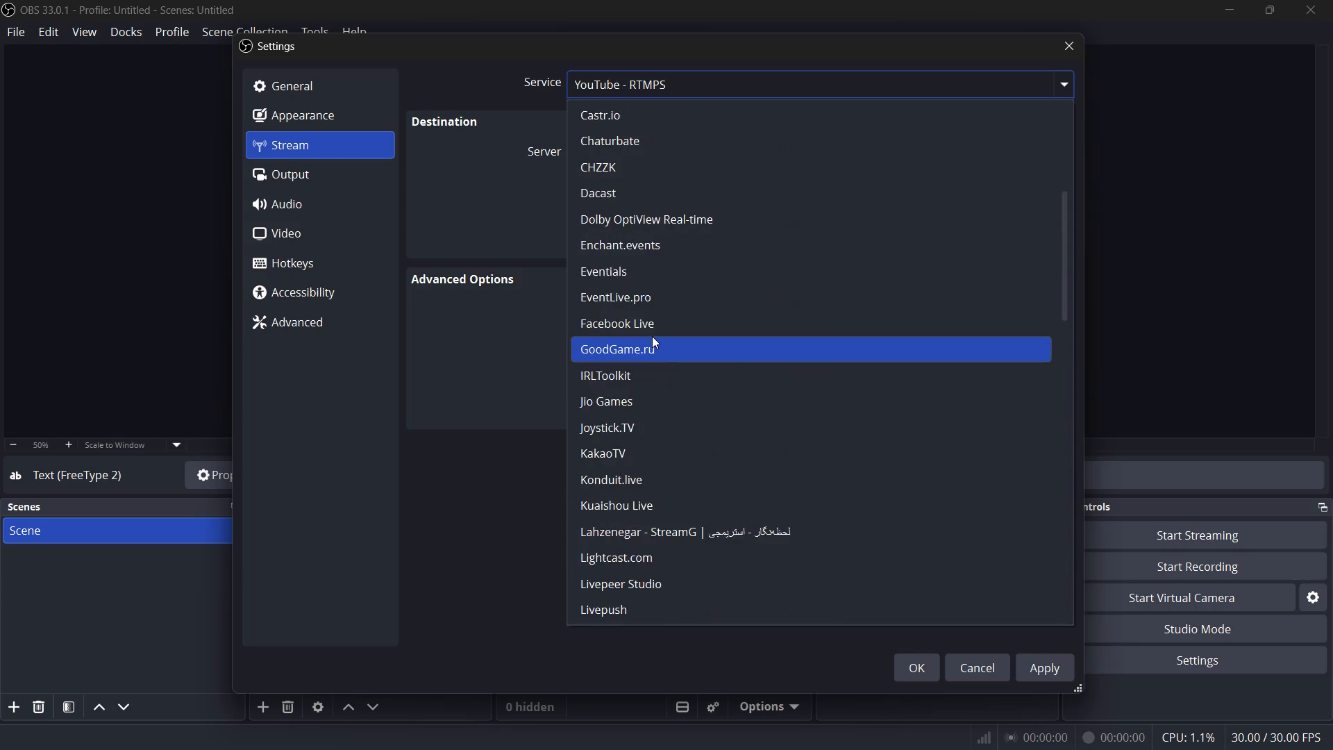
{"action": "scroll", "coordinate": [652, 336], "scroll_direction": "up", "scroll_amount": 13}
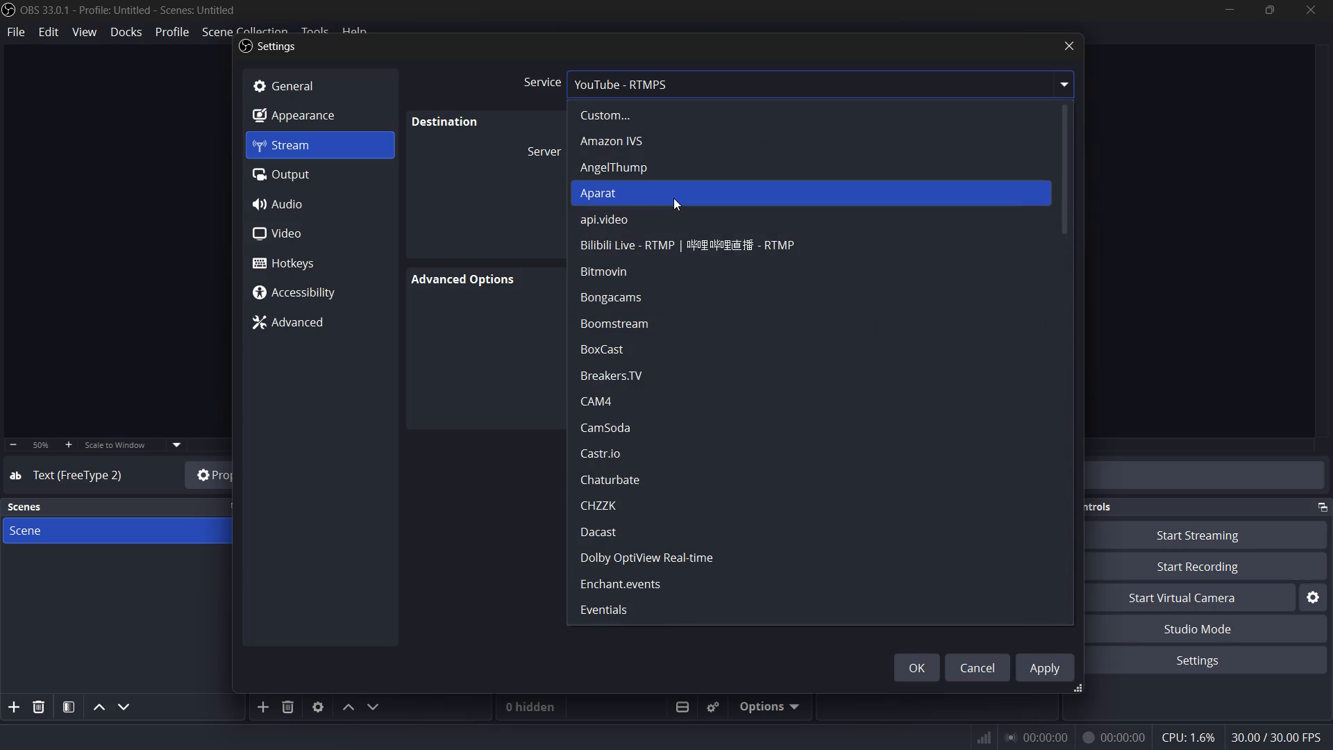
Reopen the streaming service choices and examine the services from the end of the list back toward the middle.
{"action": "left_click", "coordinate": [1068, 47]}
{"action": "left_click", "coordinate": [826, 88]}
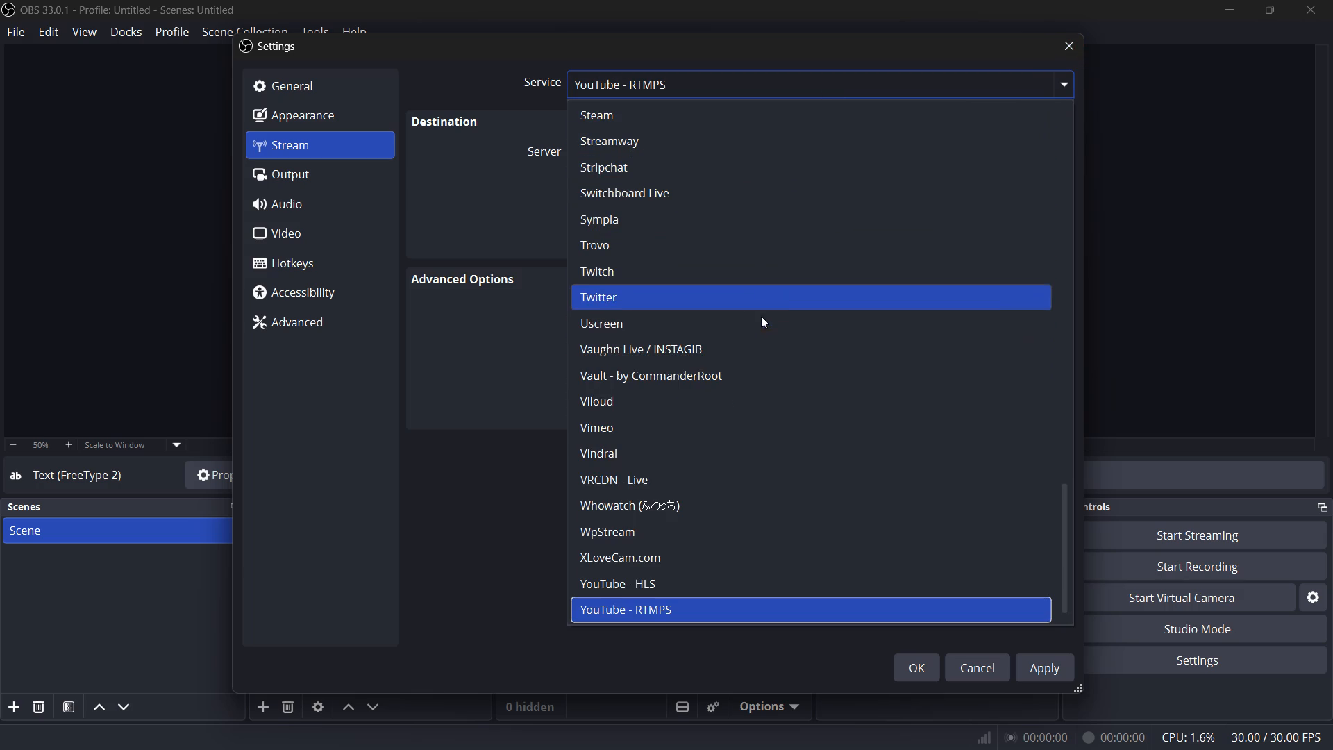
{"action": "scroll", "coordinate": [731, 417], "scroll_direction": "down", "scroll_amount": 3}
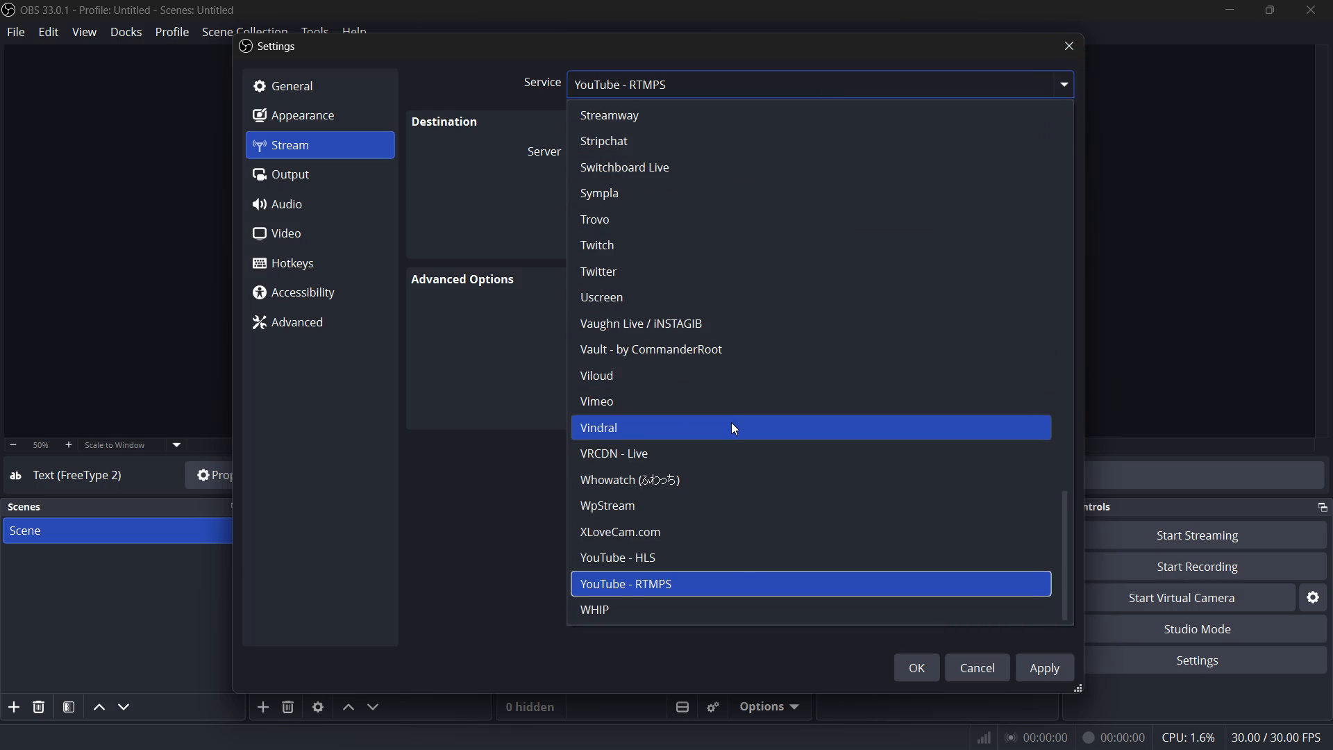
{"action": "scroll", "coordinate": [731, 422], "scroll_direction": "down", "scroll_amount": 1}
{"action": "scroll", "coordinate": [662, 358], "scroll_direction": "up", "scroll_amount": 4}
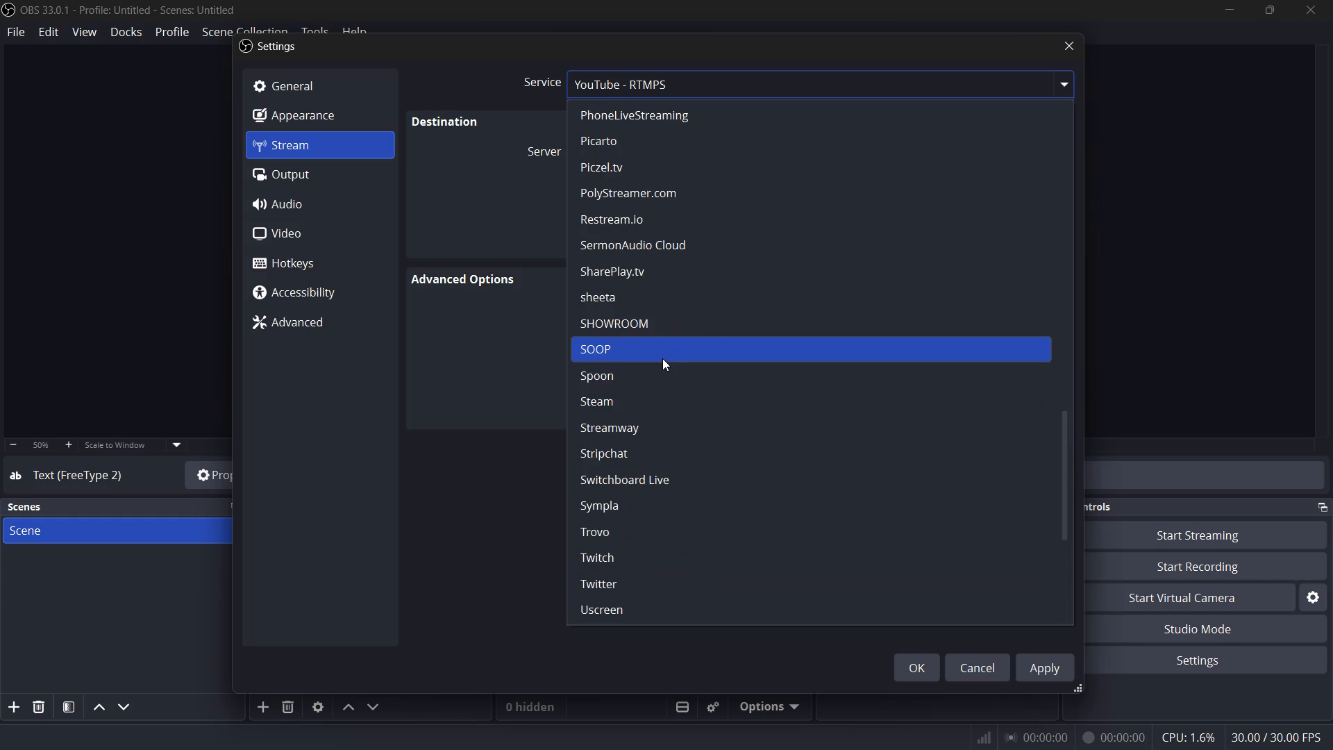
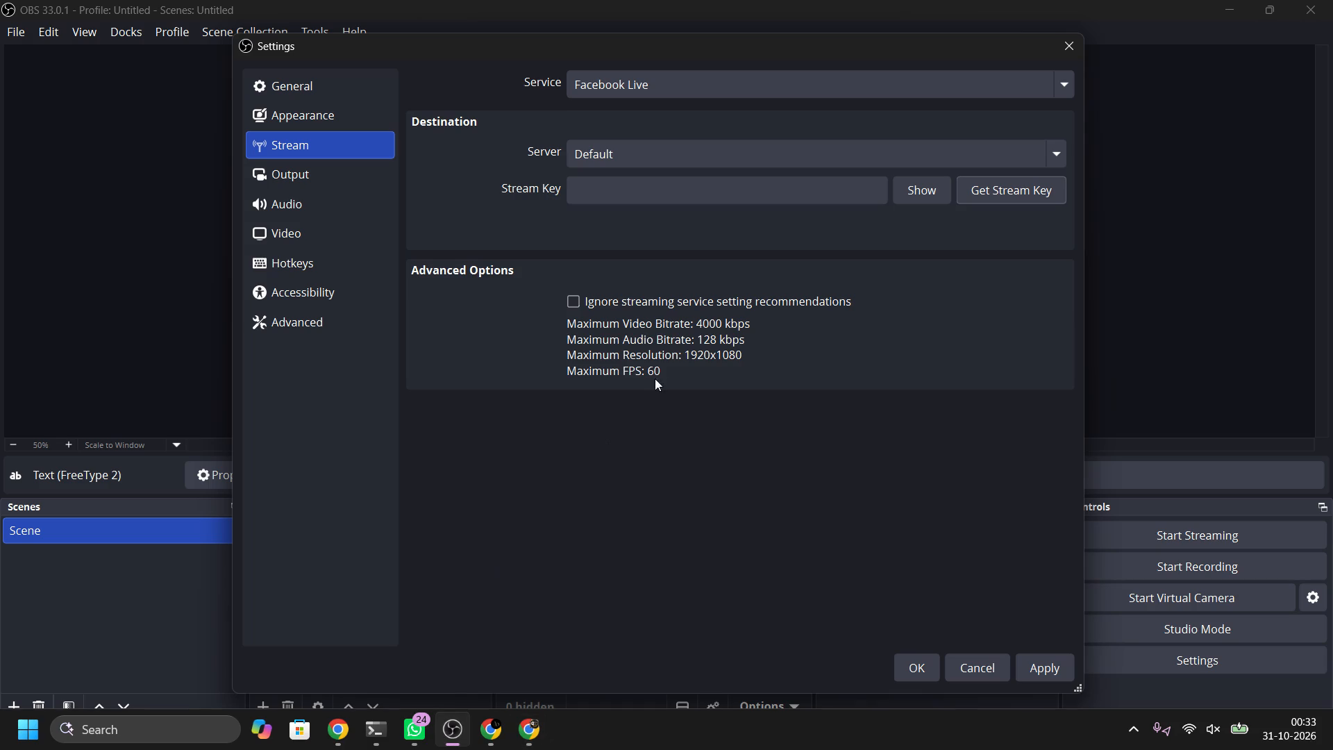
Request the Facebook Live stream key and start setting up a live video in Facebook's Live Producer in Chrome.
{"action": "left_click", "coordinate": [1028, 190]}
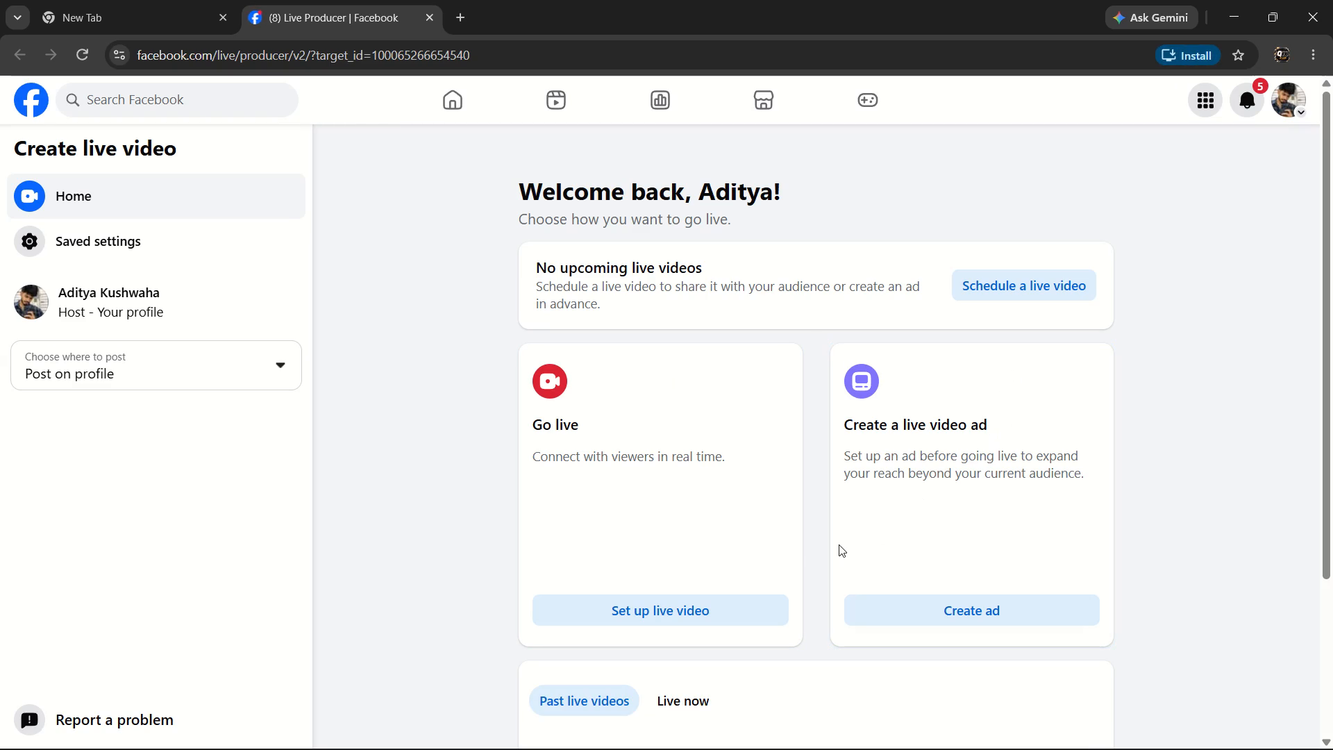
{"action": "left_click", "coordinate": [719, 610]}
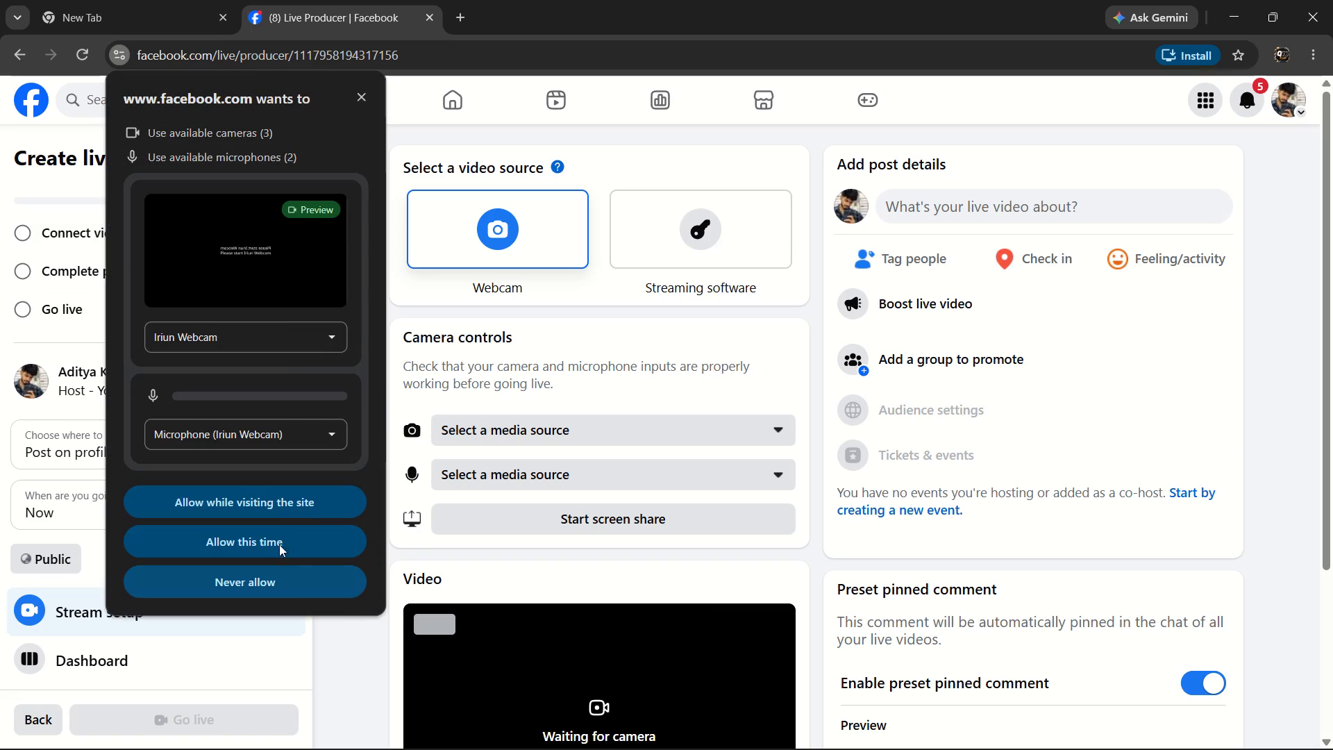
Allow Facebook camera and microphone access while visiting the site, and set the camera to Front Camera.
{"action": "left_click", "coordinate": [265, 502]}
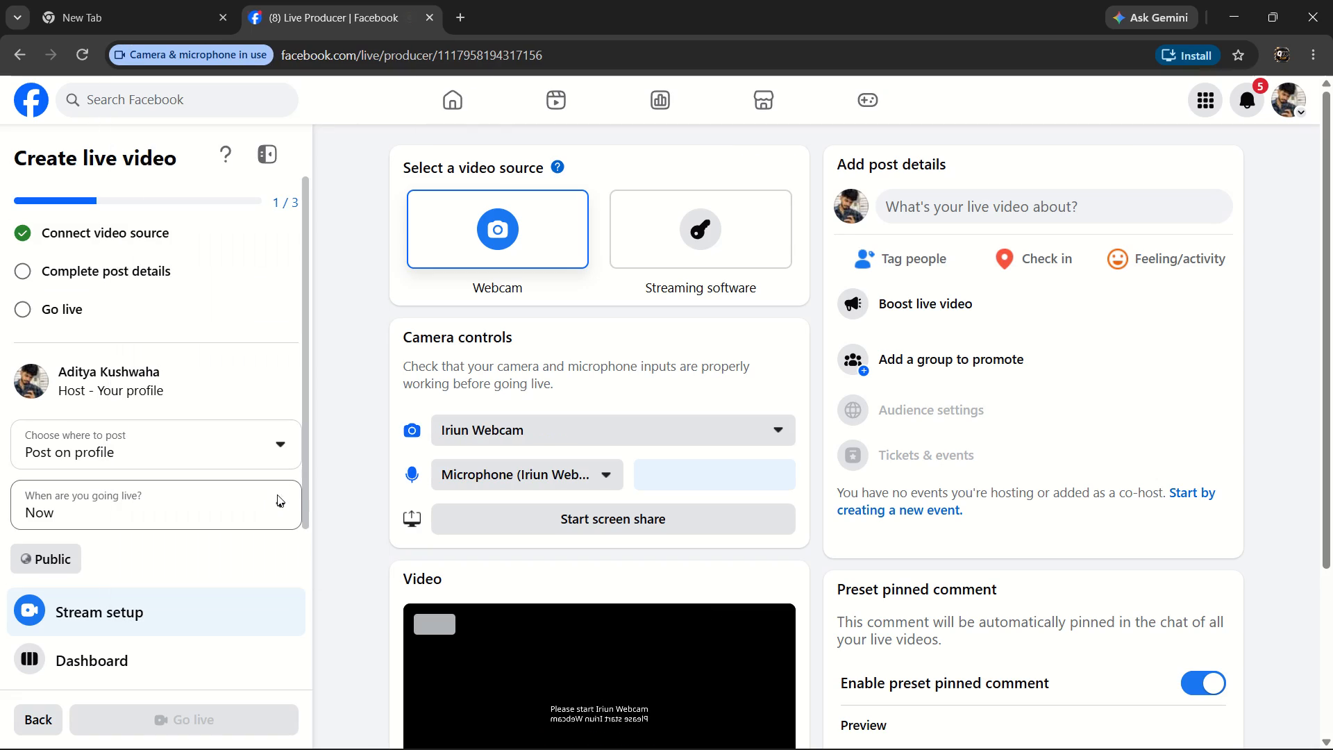
{"action": "left_click", "coordinate": [501, 436]}
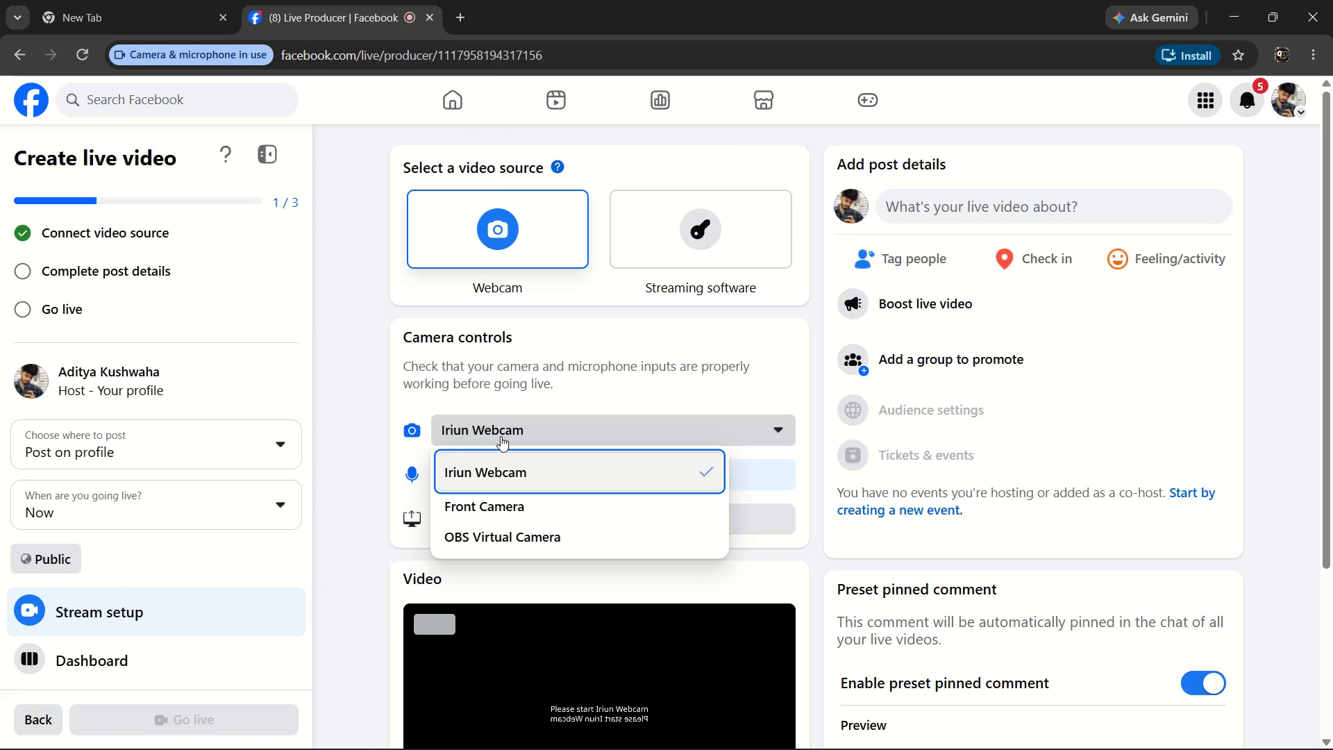
{"action": "left_click", "coordinate": [510, 504]}
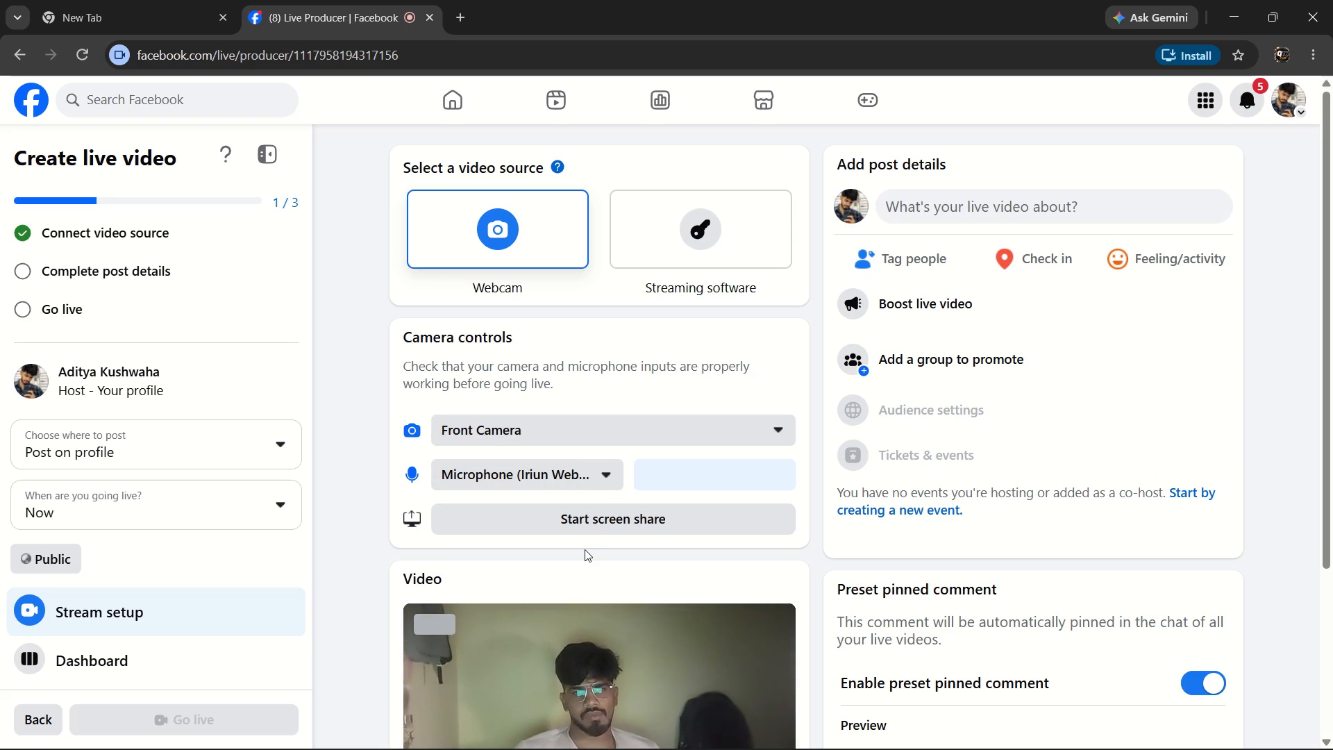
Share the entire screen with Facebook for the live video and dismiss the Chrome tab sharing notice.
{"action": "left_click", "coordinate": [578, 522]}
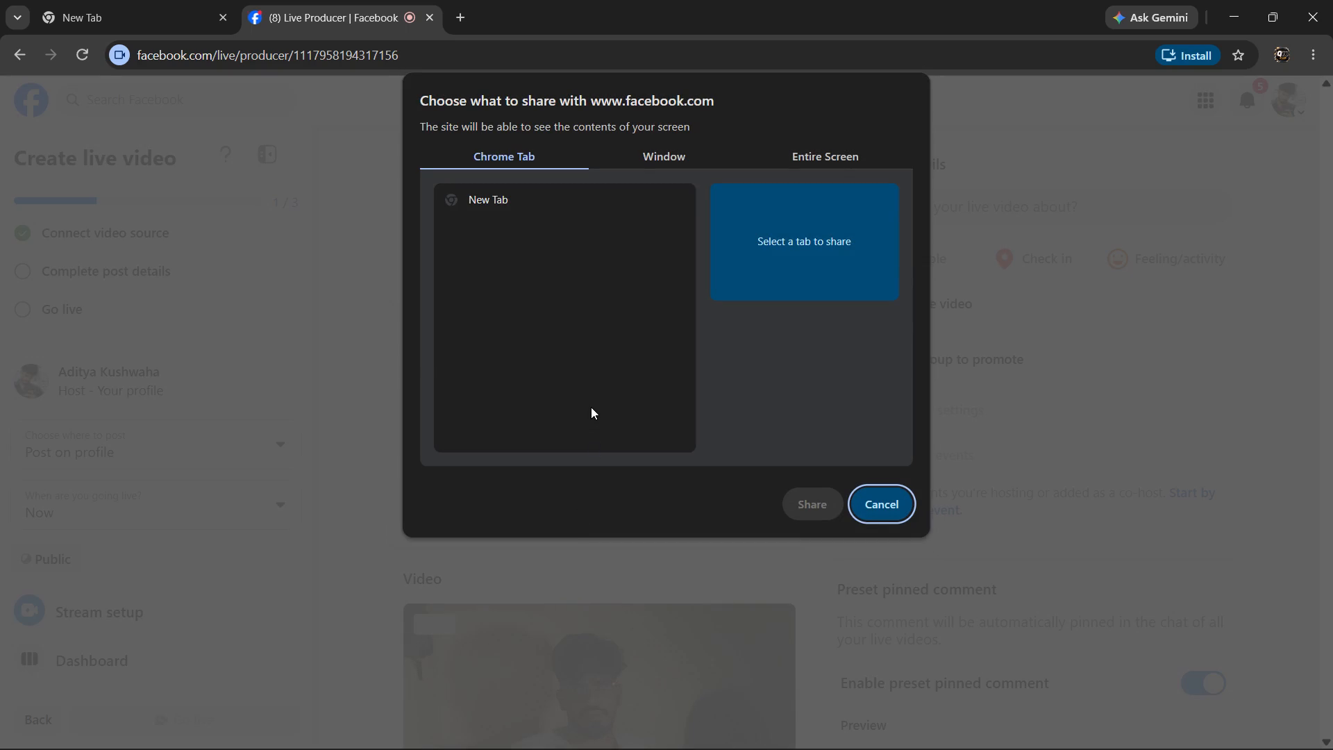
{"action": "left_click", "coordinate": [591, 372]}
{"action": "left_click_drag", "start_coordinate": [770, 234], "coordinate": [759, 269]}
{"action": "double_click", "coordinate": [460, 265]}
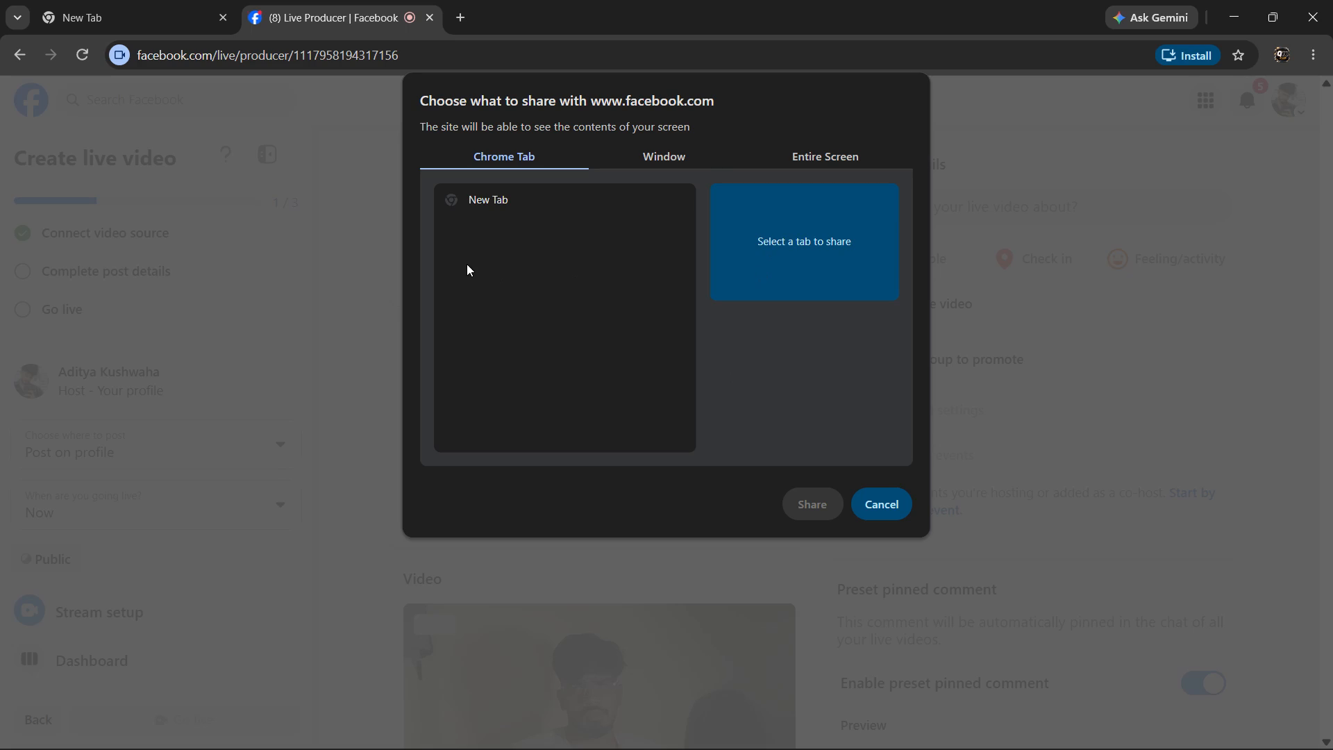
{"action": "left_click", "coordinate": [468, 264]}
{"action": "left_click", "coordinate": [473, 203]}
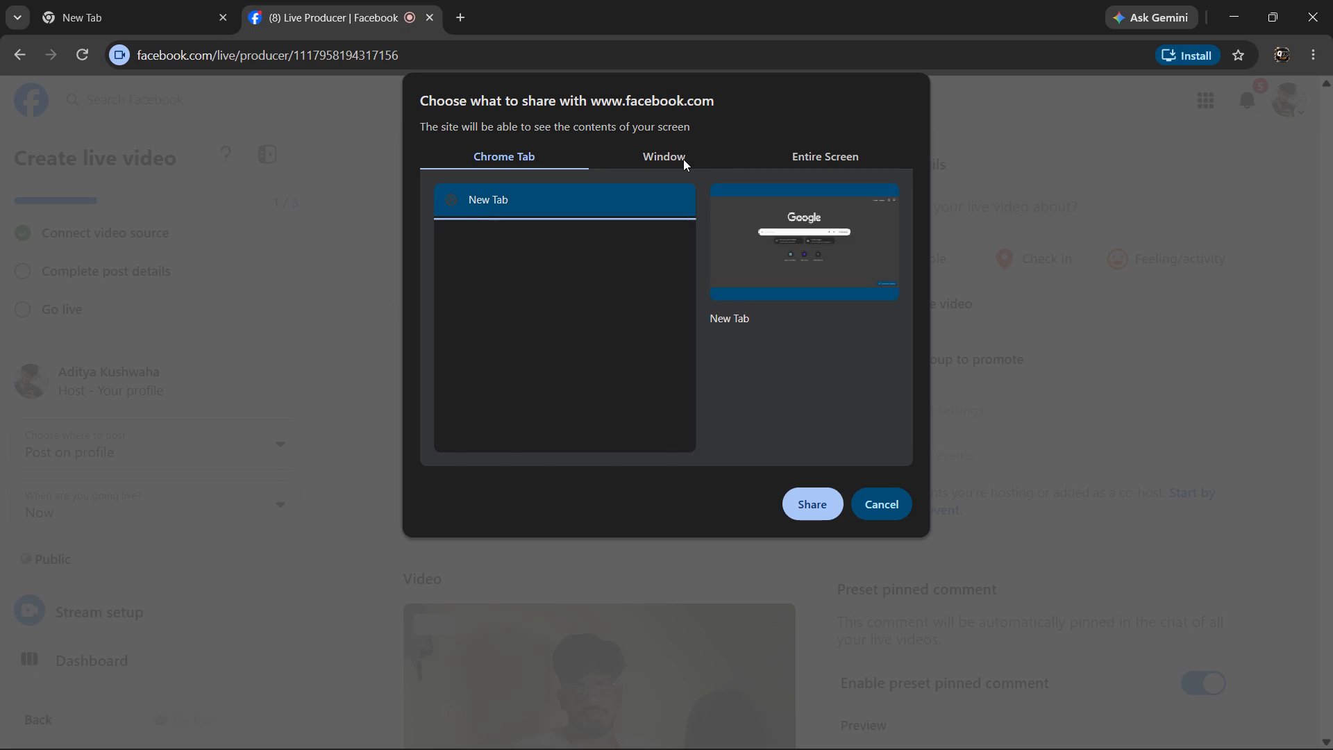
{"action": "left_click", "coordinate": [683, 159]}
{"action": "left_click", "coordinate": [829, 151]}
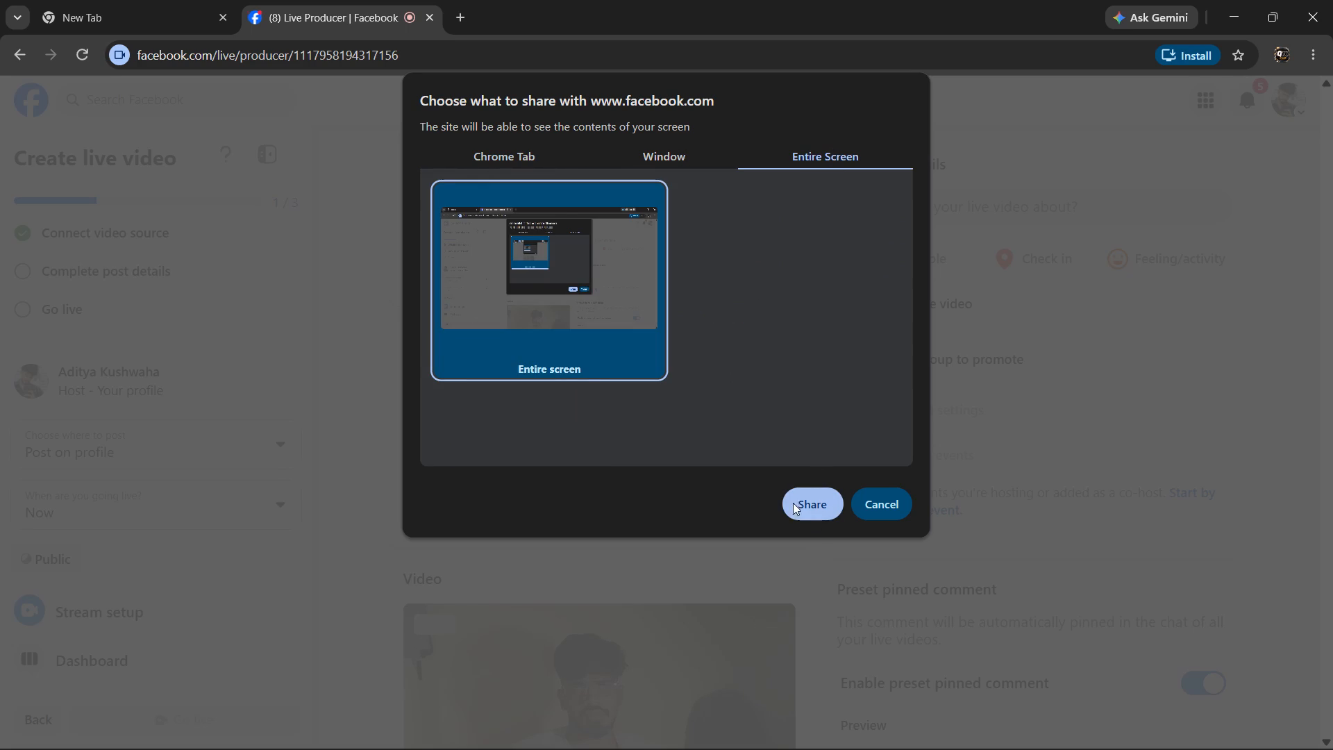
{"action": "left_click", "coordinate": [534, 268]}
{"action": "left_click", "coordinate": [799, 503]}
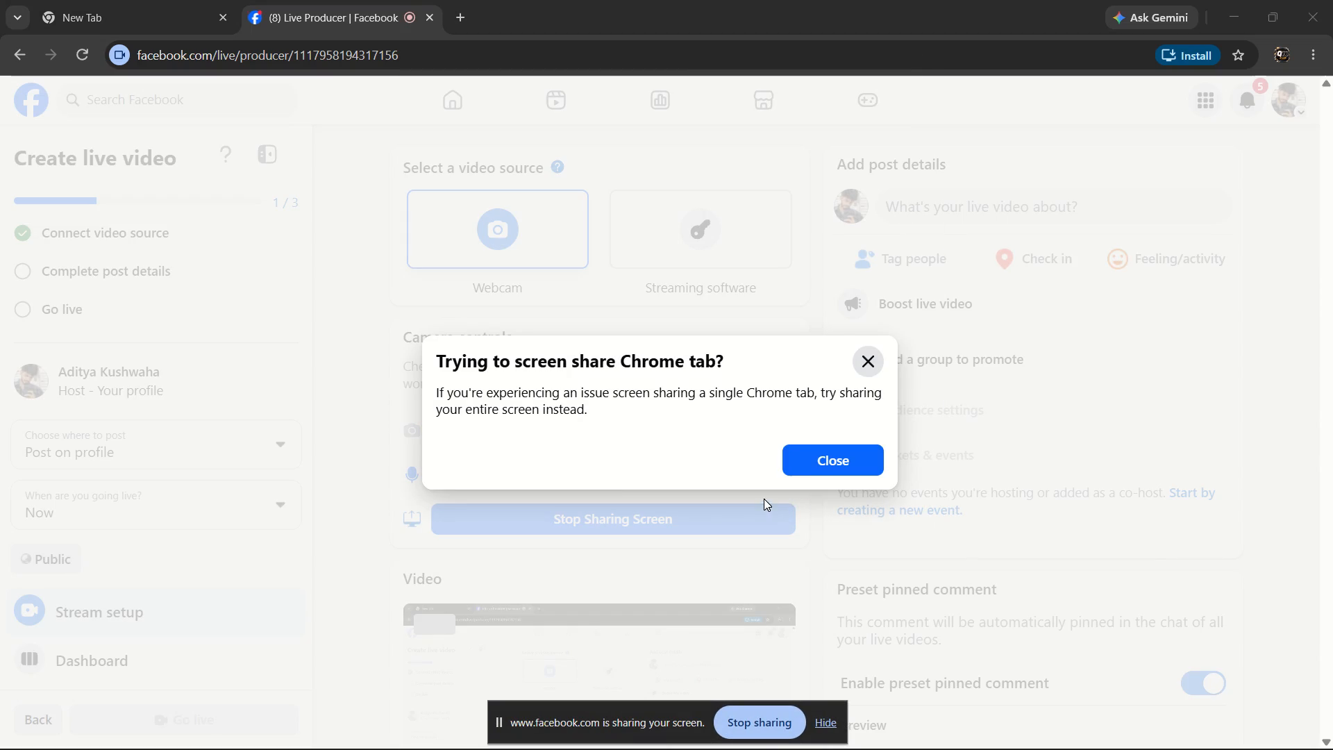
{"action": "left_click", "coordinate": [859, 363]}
Examine the live video setup page, including the video preview, preset pinned comment and post details sections.
{"action": "scroll", "coordinate": [734, 510], "scroll_direction": "down", "scroll_amount": 3}
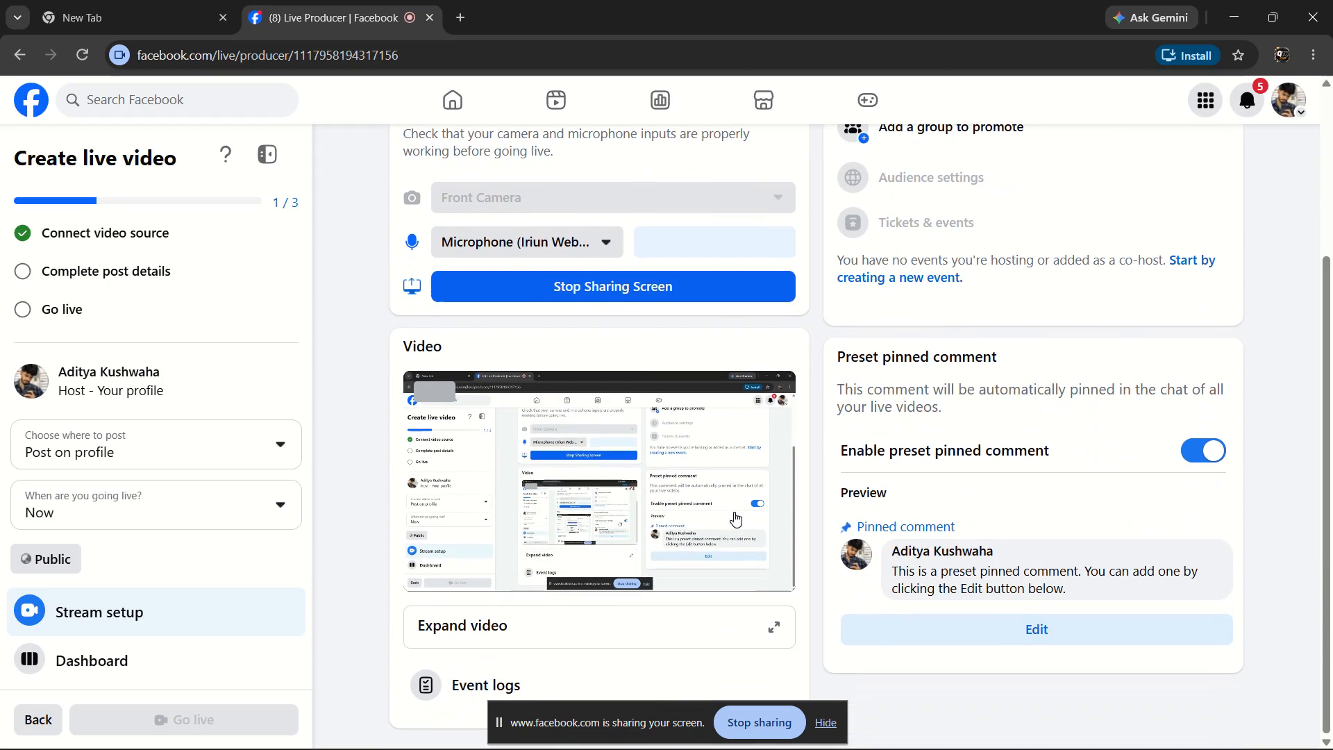
{"action": "scroll", "coordinate": [812, 587], "scroll_direction": "down", "scroll_amount": 3}
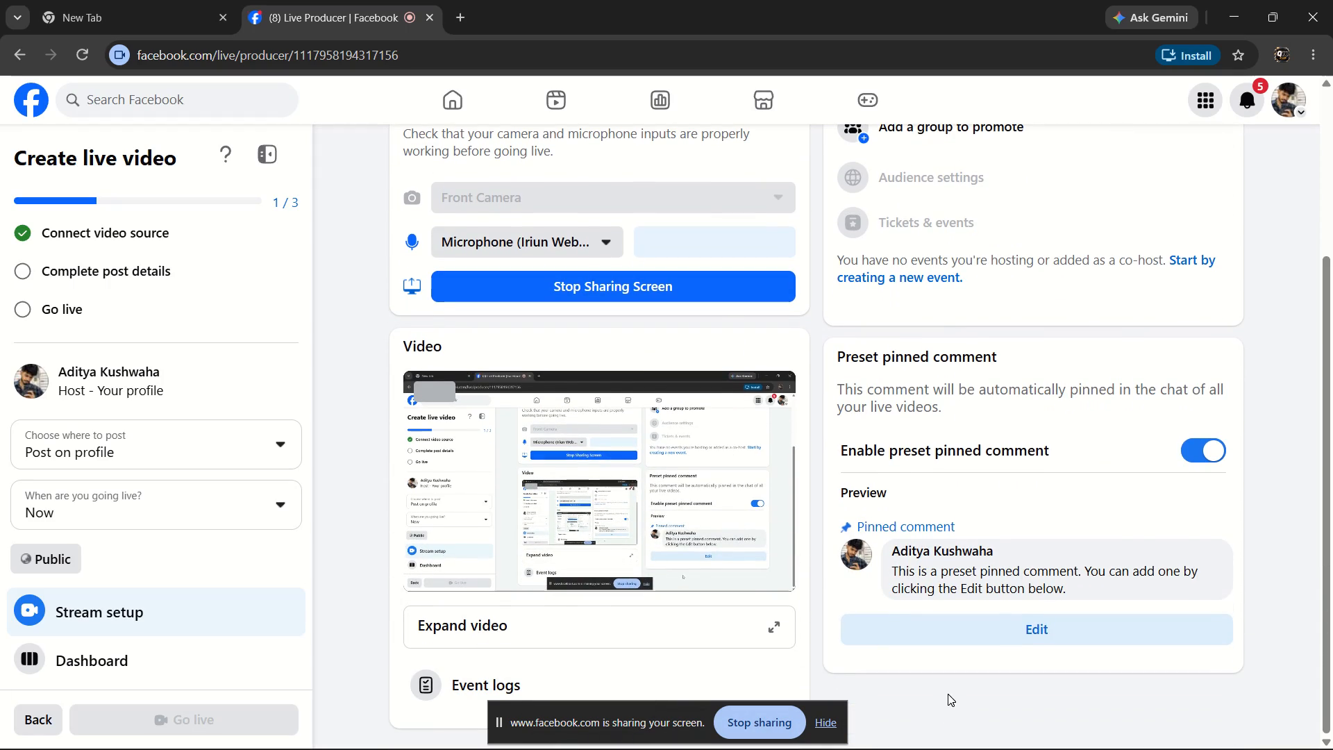
{"action": "scroll", "coordinate": [835, 606], "scroll_direction": "up", "scroll_amount": 2}
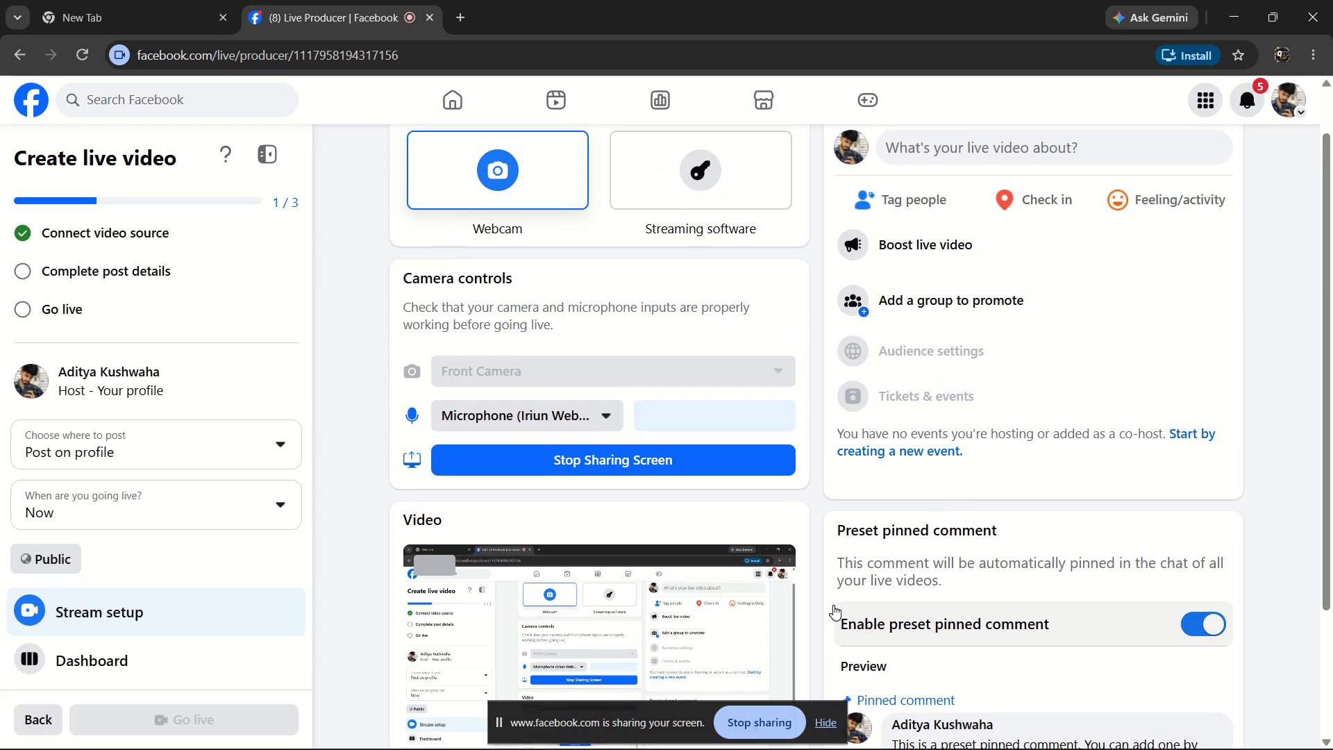
{"action": "scroll", "coordinate": [833, 605], "scroll_direction": "up", "scroll_amount": 3}
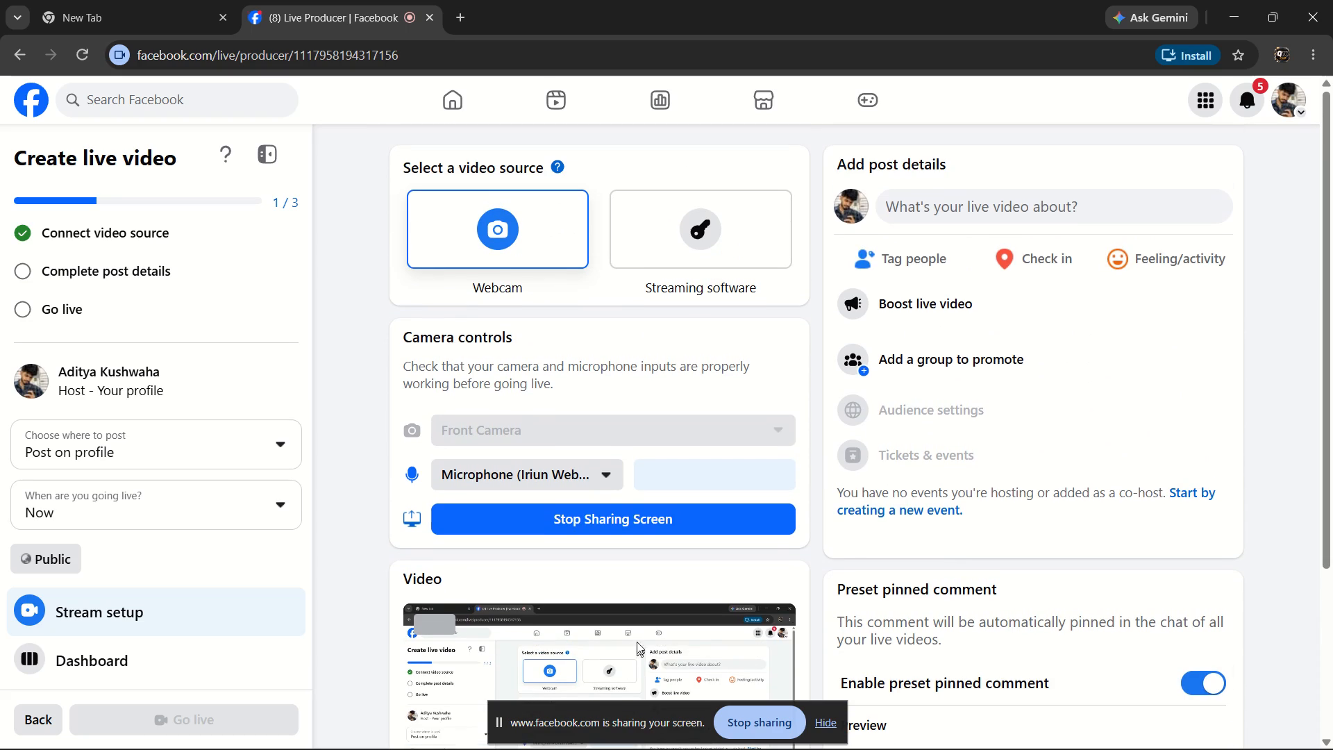
{"action": "scroll", "coordinate": [632, 385], "scroll_direction": "down", "scroll_amount": 3}
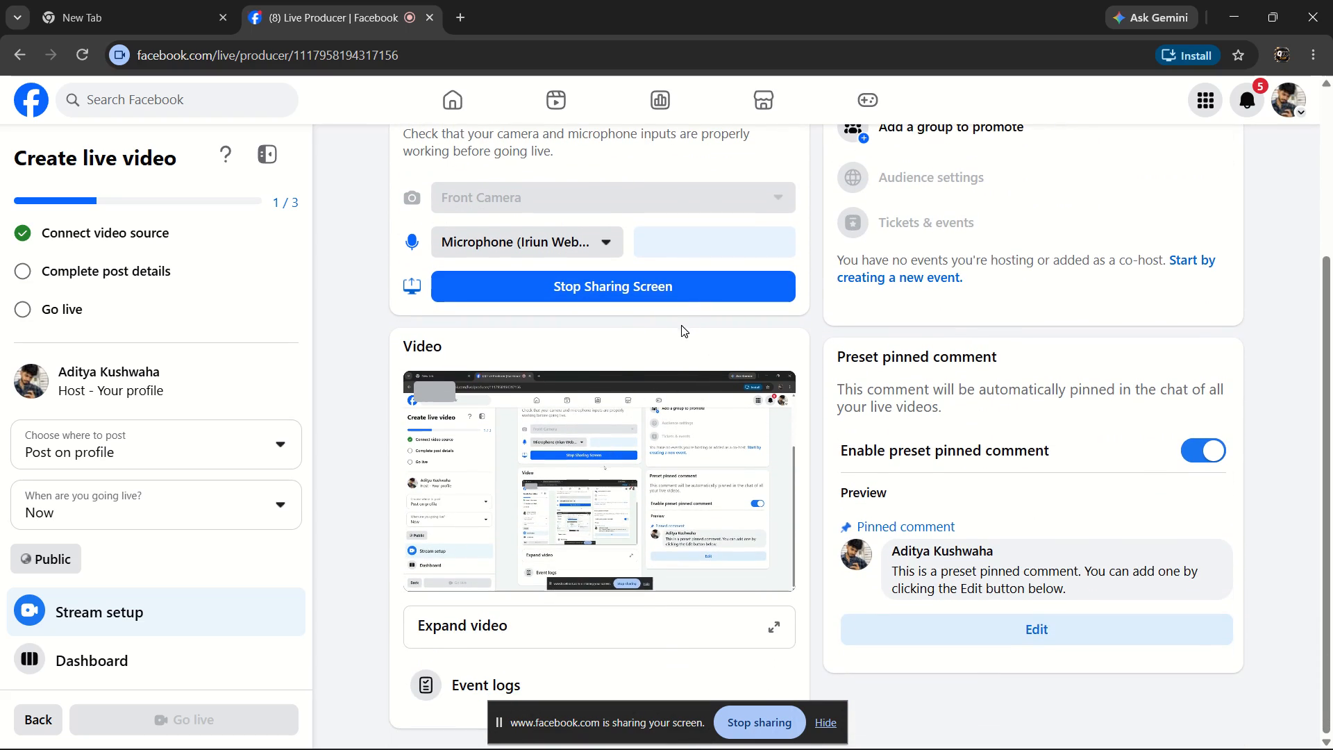
{"action": "left_click", "coordinate": [70, 275]}
{"action": "scroll", "coordinate": [1109, 311], "scroll_direction": "up", "scroll_amount": 4}
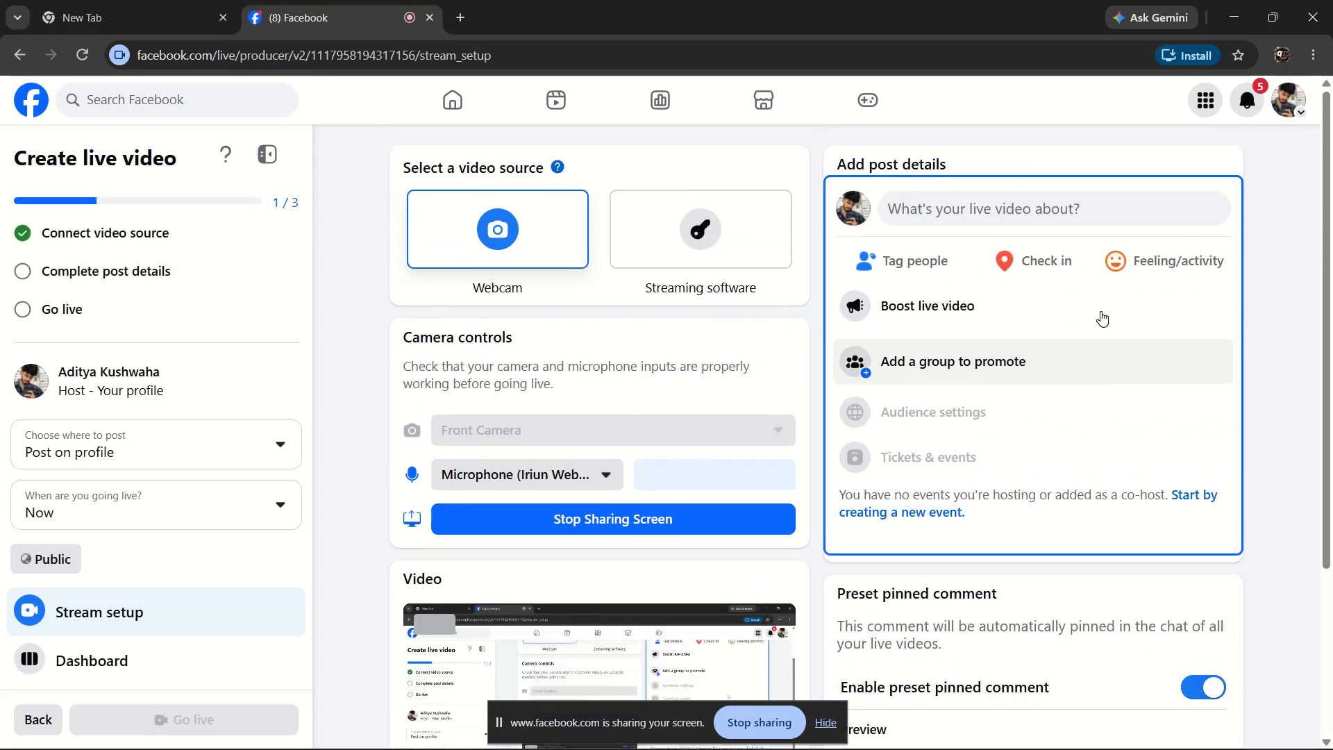
Choose Streaming software as the video source and copy the Facebook stream key.
{"action": "left_click", "coordinate": [685, 236]}
{"action": "scroll", "coordinate": [657, 418], "scroll_direction": "down", "scroll_amount": 1}
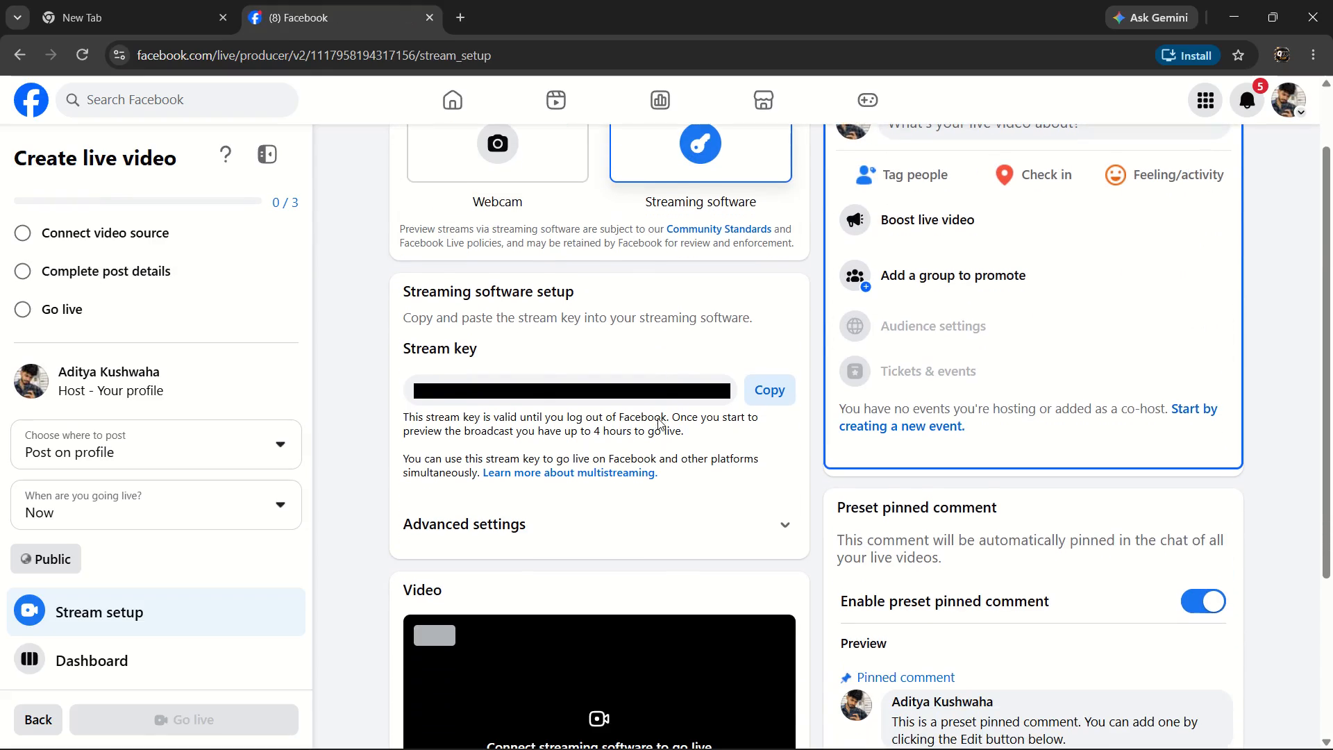
{"action": "left_click", "coordinate": [776, 390]}
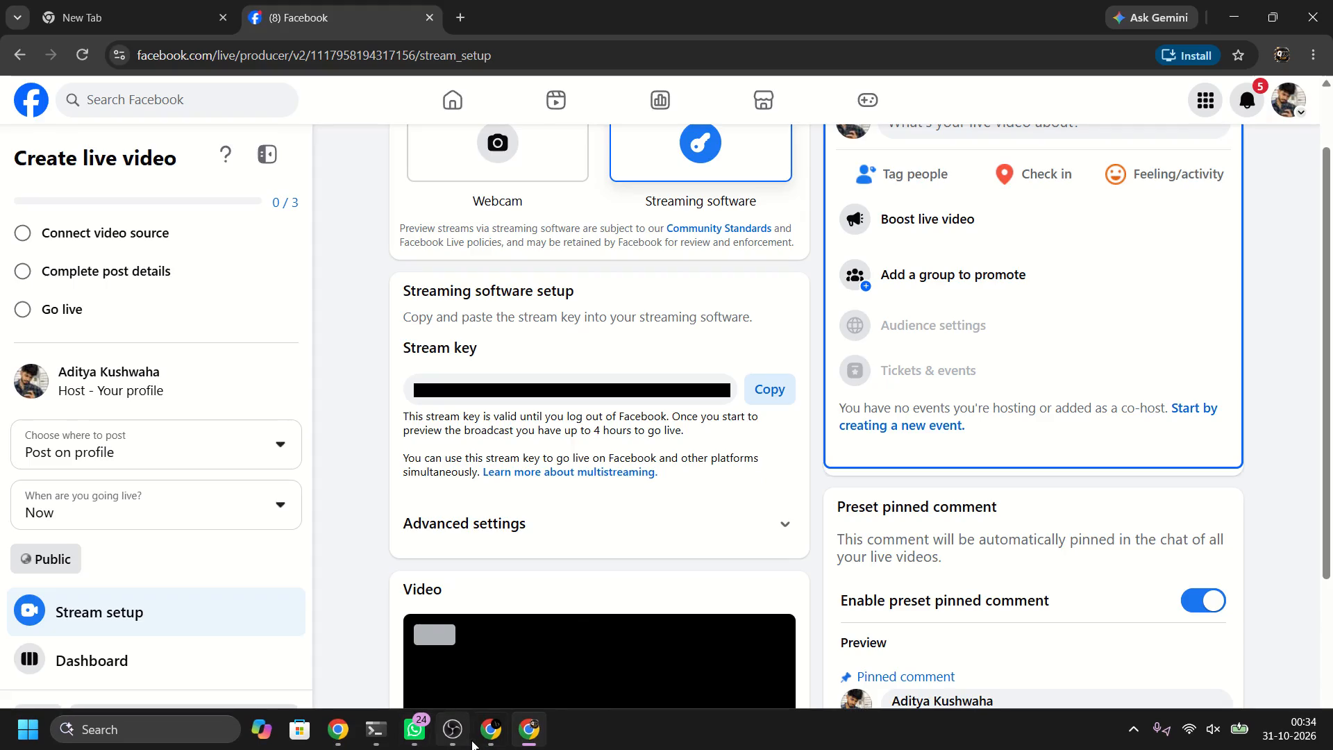
Switch to OBS Studio and start entering the stream key for Facebook Live.
{"action": "left_click", "coordinate": [458, 724]}
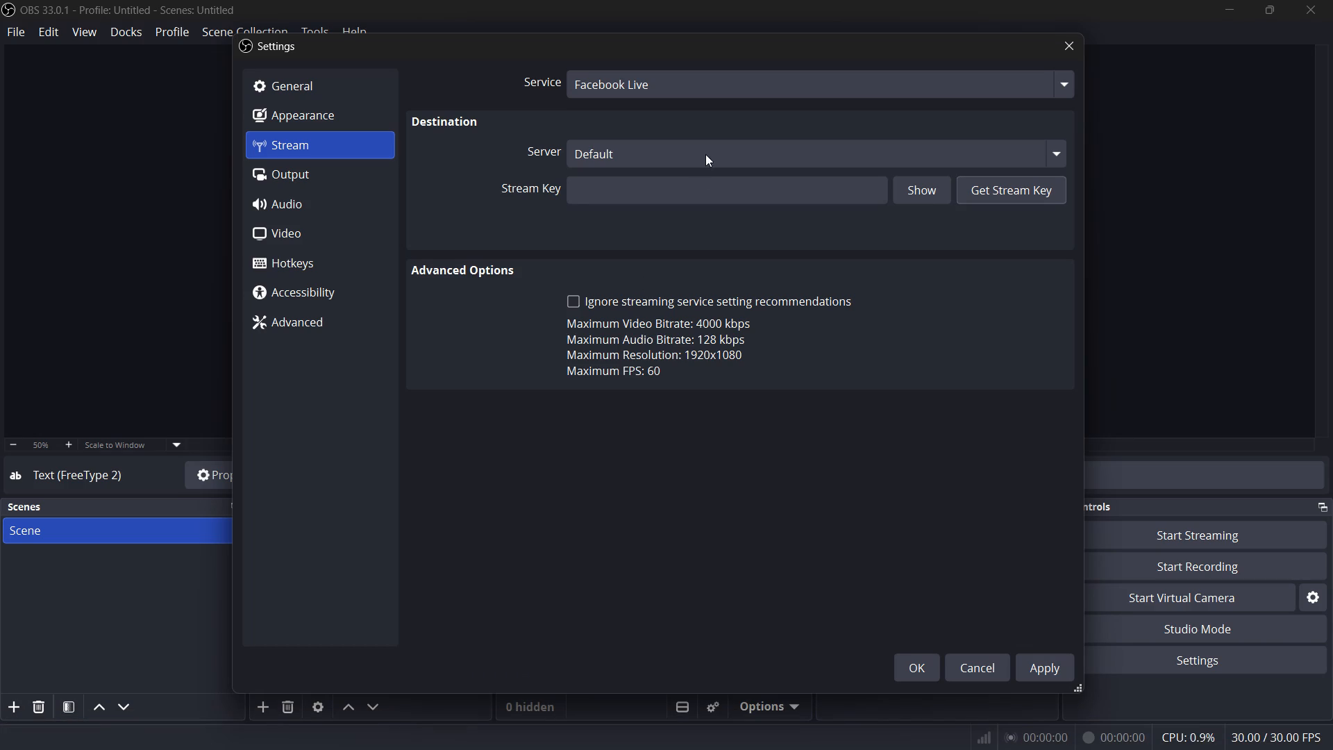
{"action": "left_click", "coordinate": [694, 182]}
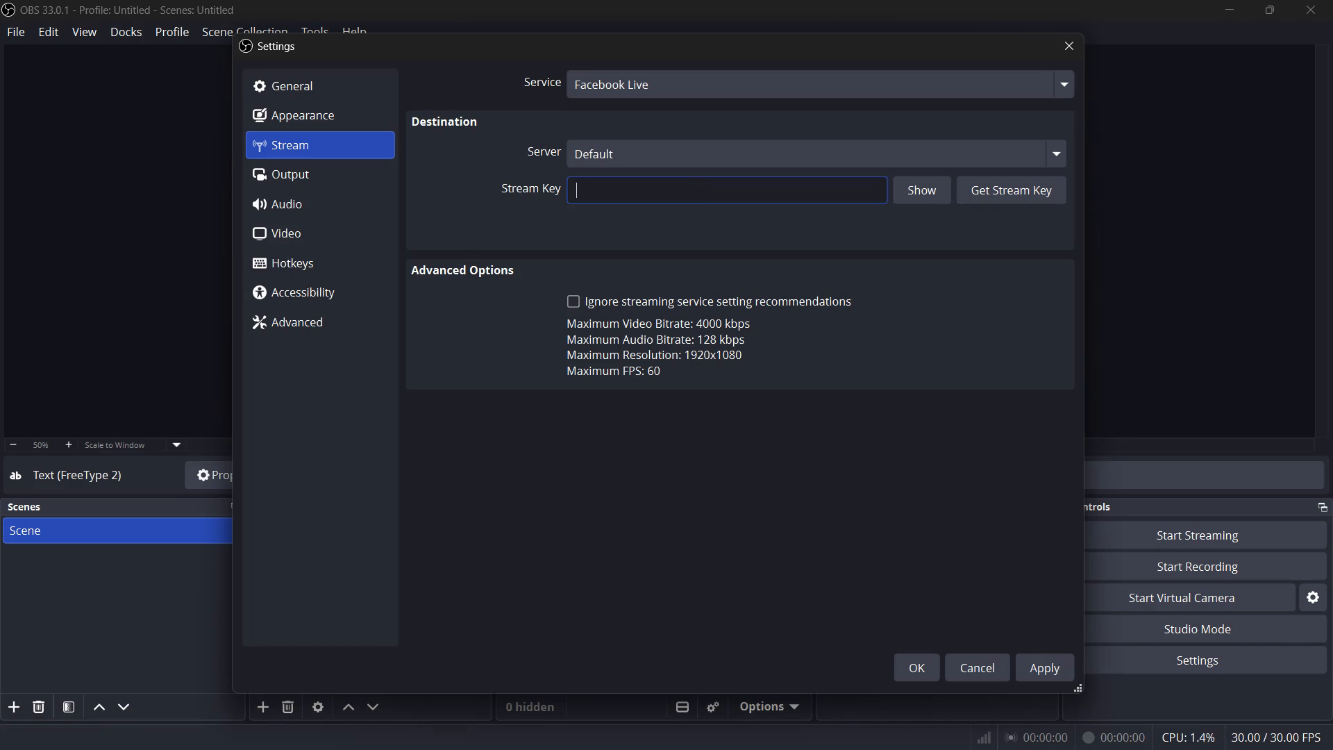
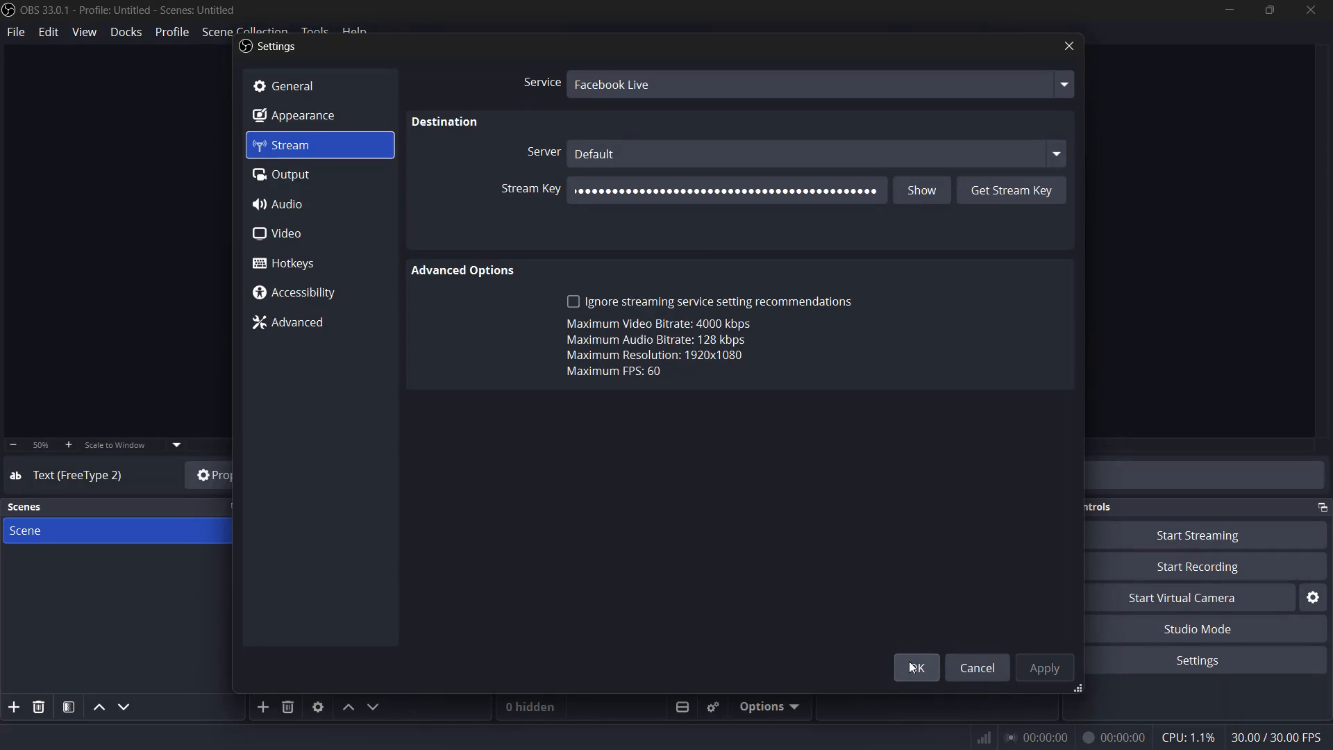
Accept the stream settings with Facebook Live as the service and close the settings.
{"action": "left_click", "coordinate": [909, 661]}
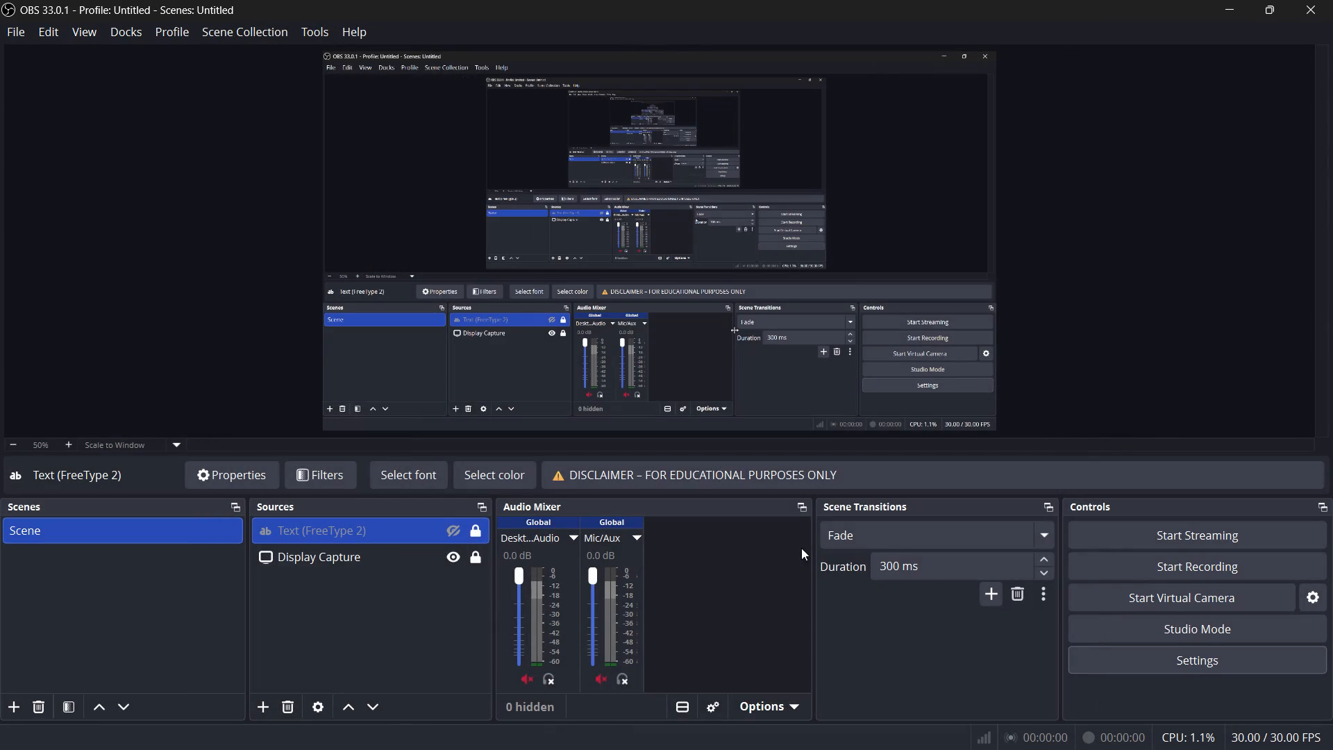
Copy the whole disclaimer text of the Text (FreeType 2) source and clear it from that source.
{"action": "left_click", "coordinate": [596, 476]}
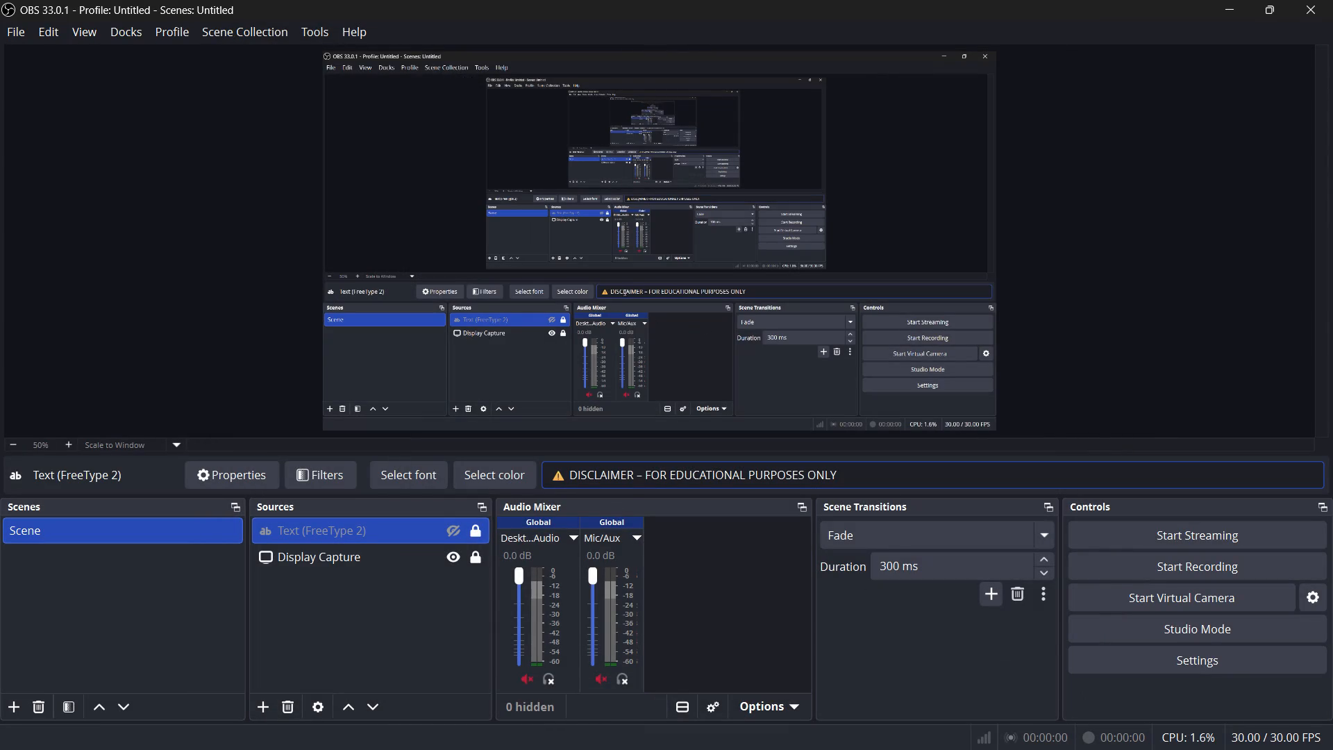
{"action": "triple_click", "coordinate": [853, 476]}
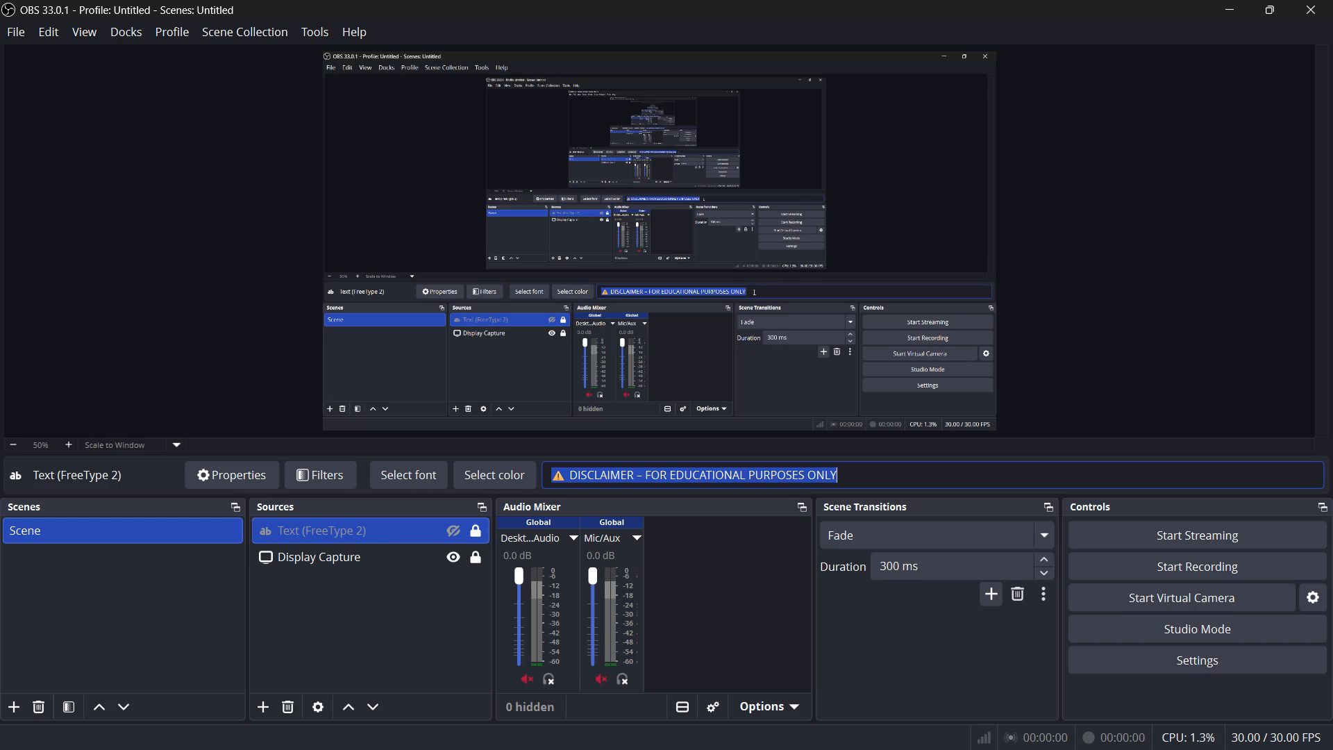
{"action": "key", "text": "ctrl+c"}
{"action": "key", "text": "BackSpace"}
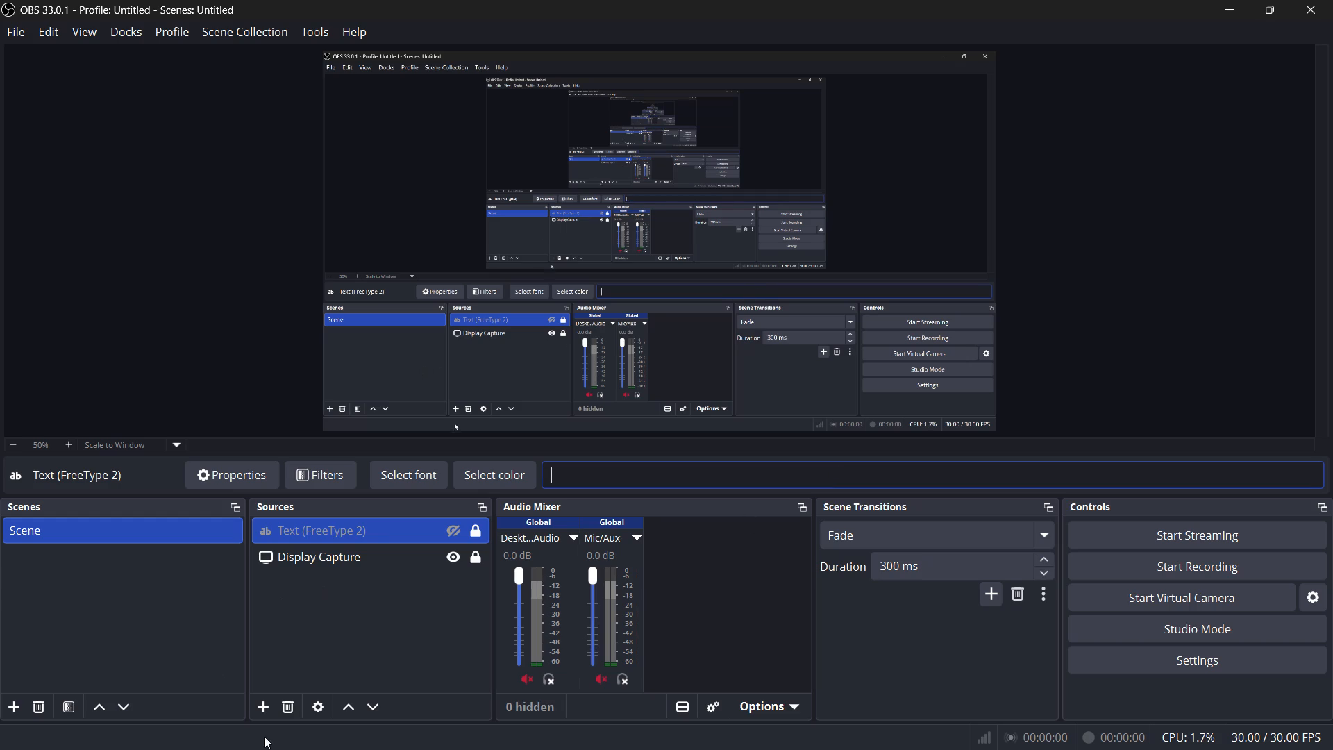
Add a new Text (GDI+) source to the scene with the copied text "⚠️ DISCLAIMER – FOR EDUCATIONAL PURPOSES ONLY".
{"action": "left_click", "coordinate": [256, 706]}
{"action": "left_click", "coordinate": [267, 472]}
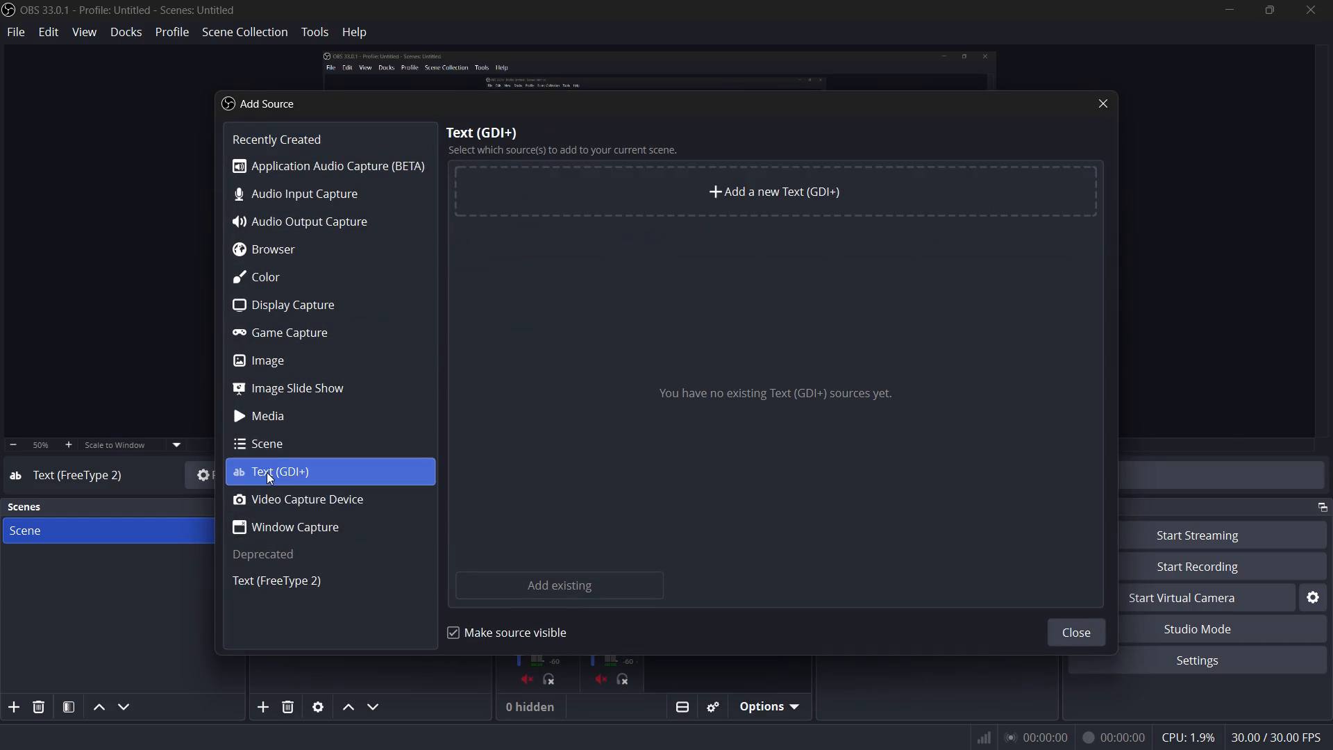
{"action": "double_click", "coordinate": [642, 202]}
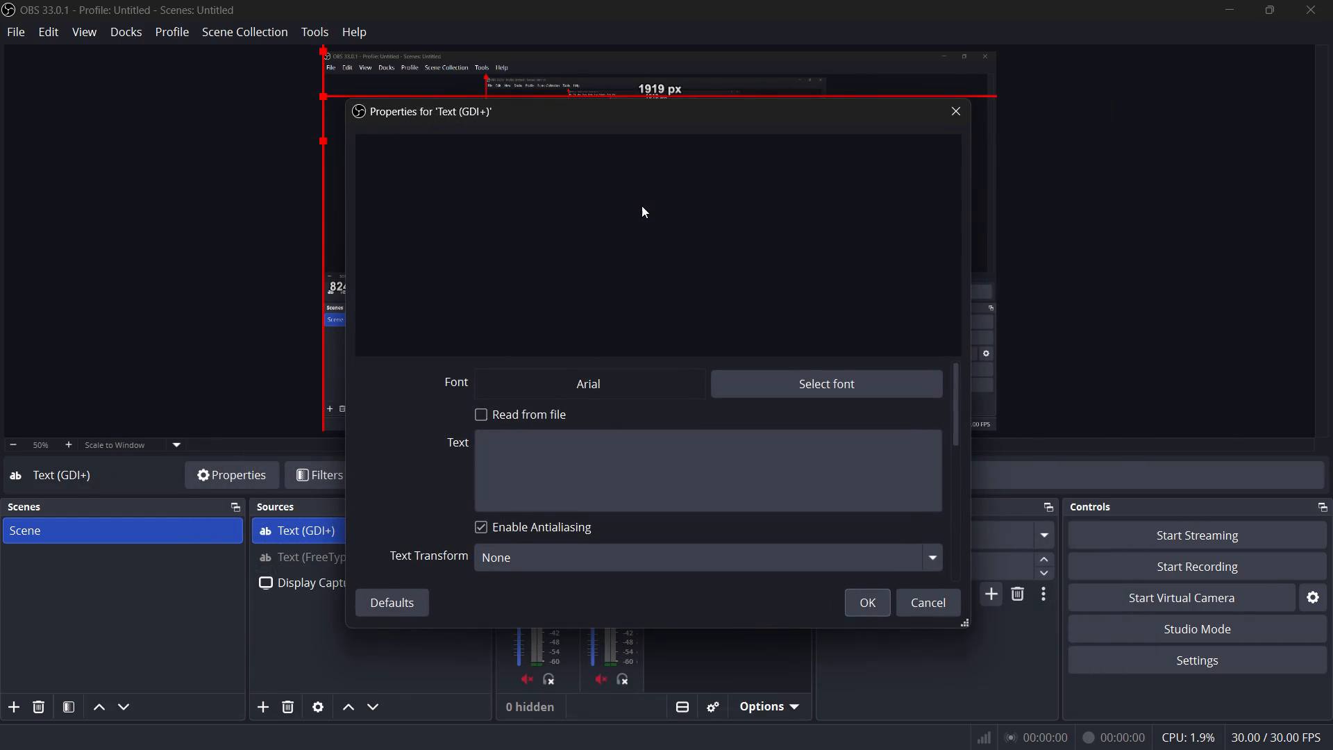
{"action": "left_click", "coordinate": [642, 206]}
{"action": "left_click", "coordinate": [582, 465]}
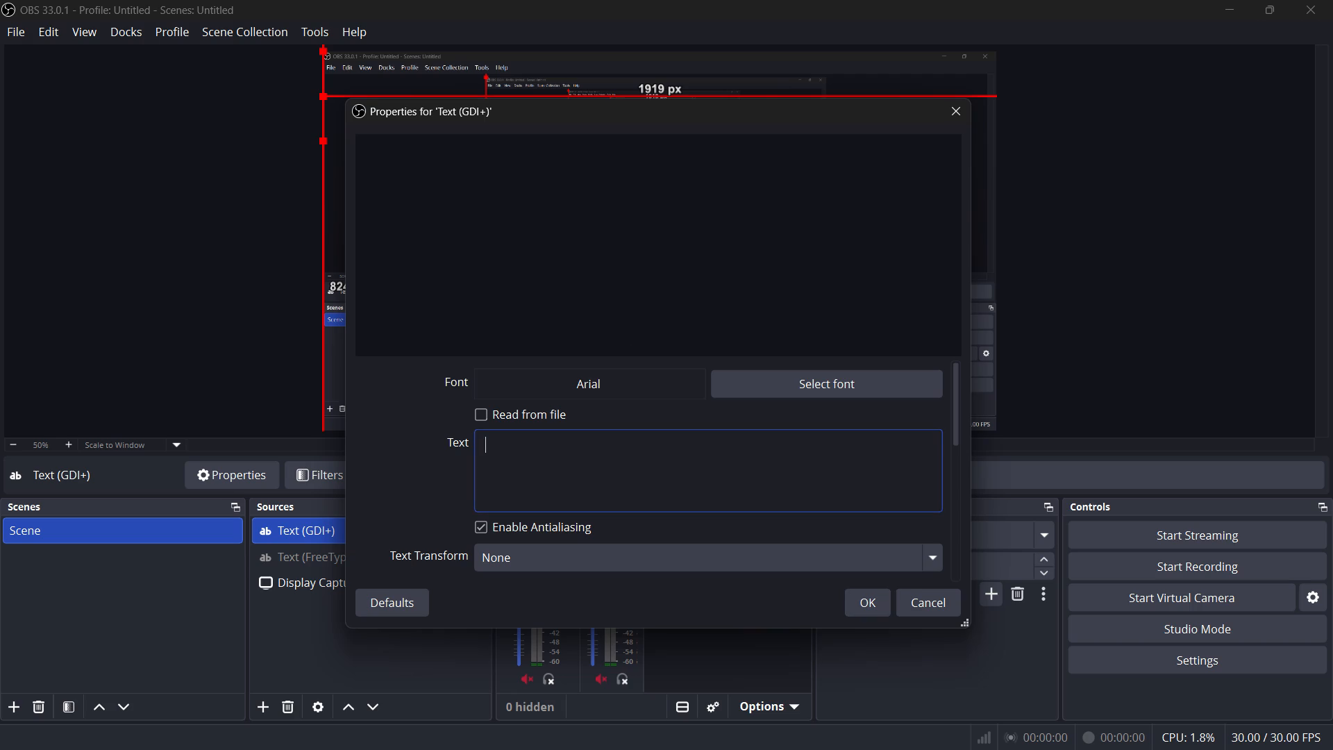
{"action": "key", "text": "ctrl+v"}
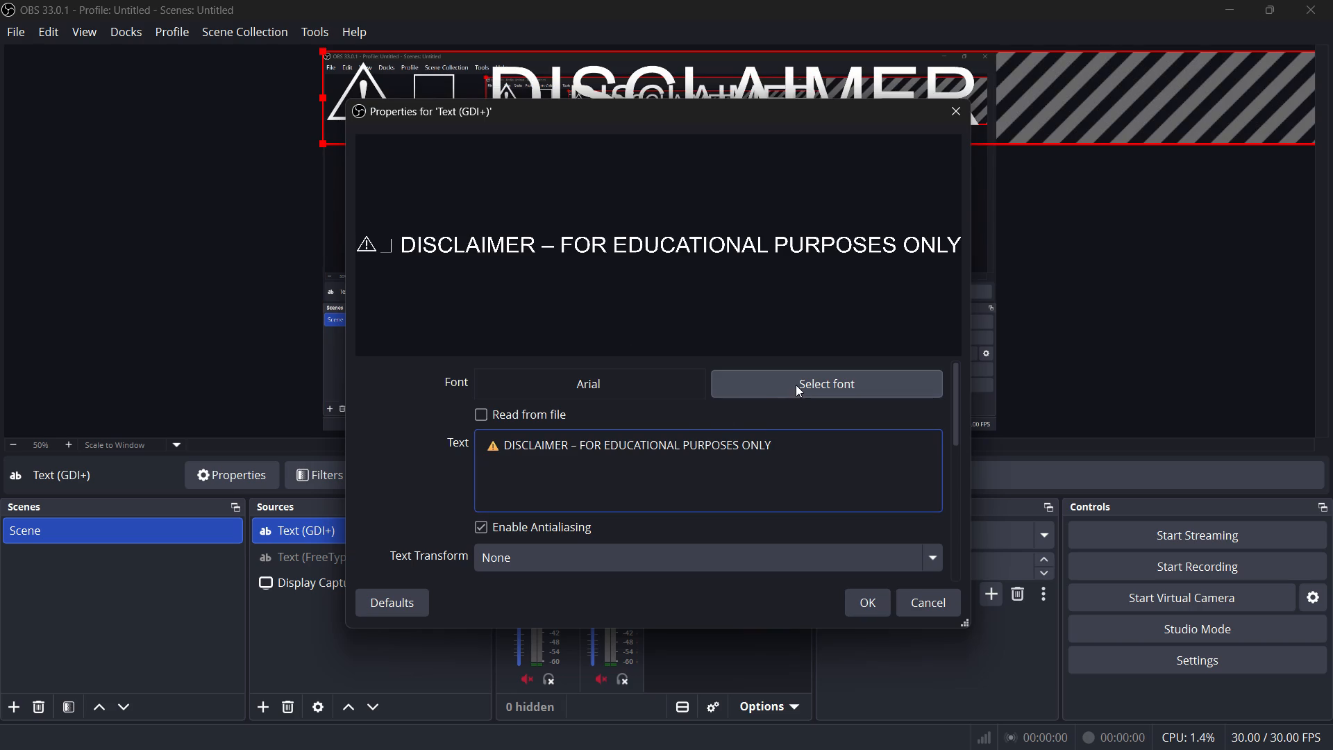
{"action": "left_click", "coordinate": [880, 603]}
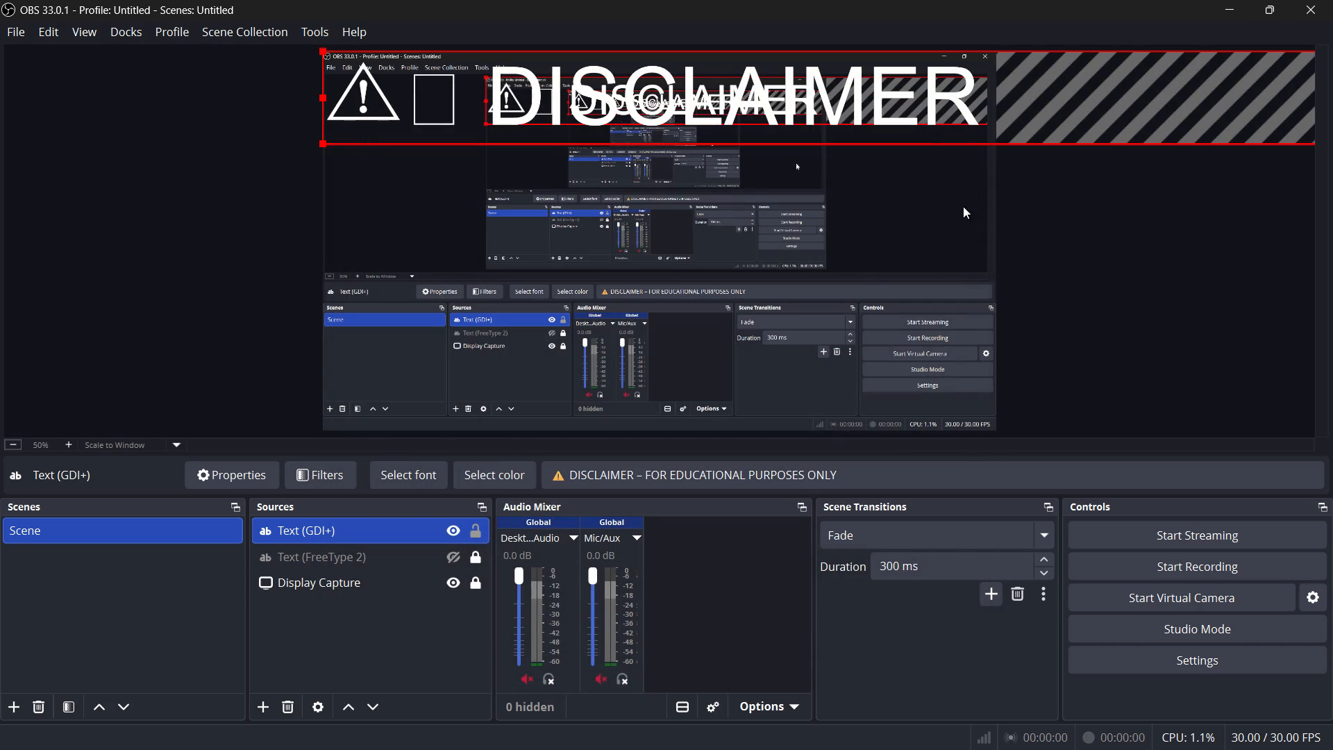
Shrink the DISCLAIMER – FOR EDUCATIONAL PURPOSES ONLY text source until the whole line can fit within the canvas width.
{"action": "scroll", "coordinate": [1096, 131], "scroll_direction": "down", "scroll_amount": 1}
{"action": "left_click_drag", "start_coordinate": [958, 124], "coordinate": [911, 153]}
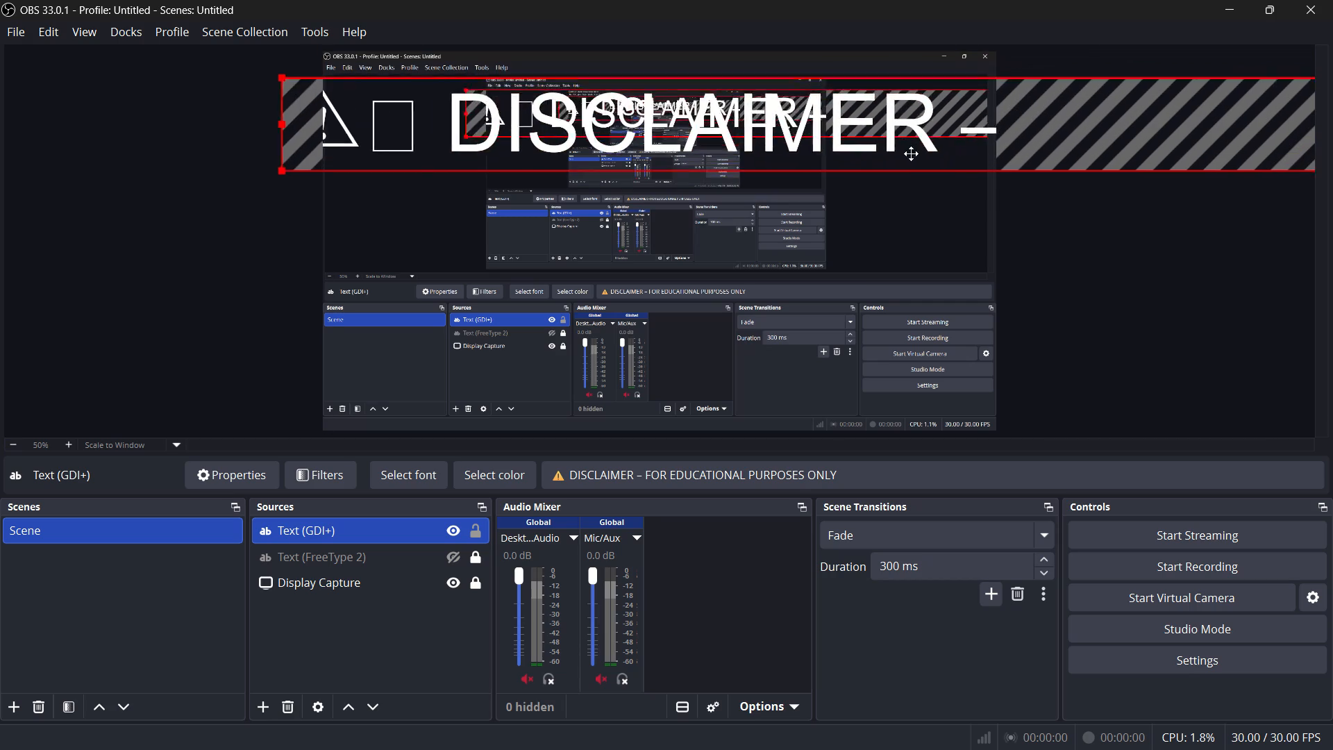
{"action": "left_click_drag", "start_coordinate": [911, 153], "coordinate": [498, 187]}
{"action": "scroll", "coordinate": [498, 190], "scroll_direction": "down", "scroll_amount": 7, "text": "ctrl"}
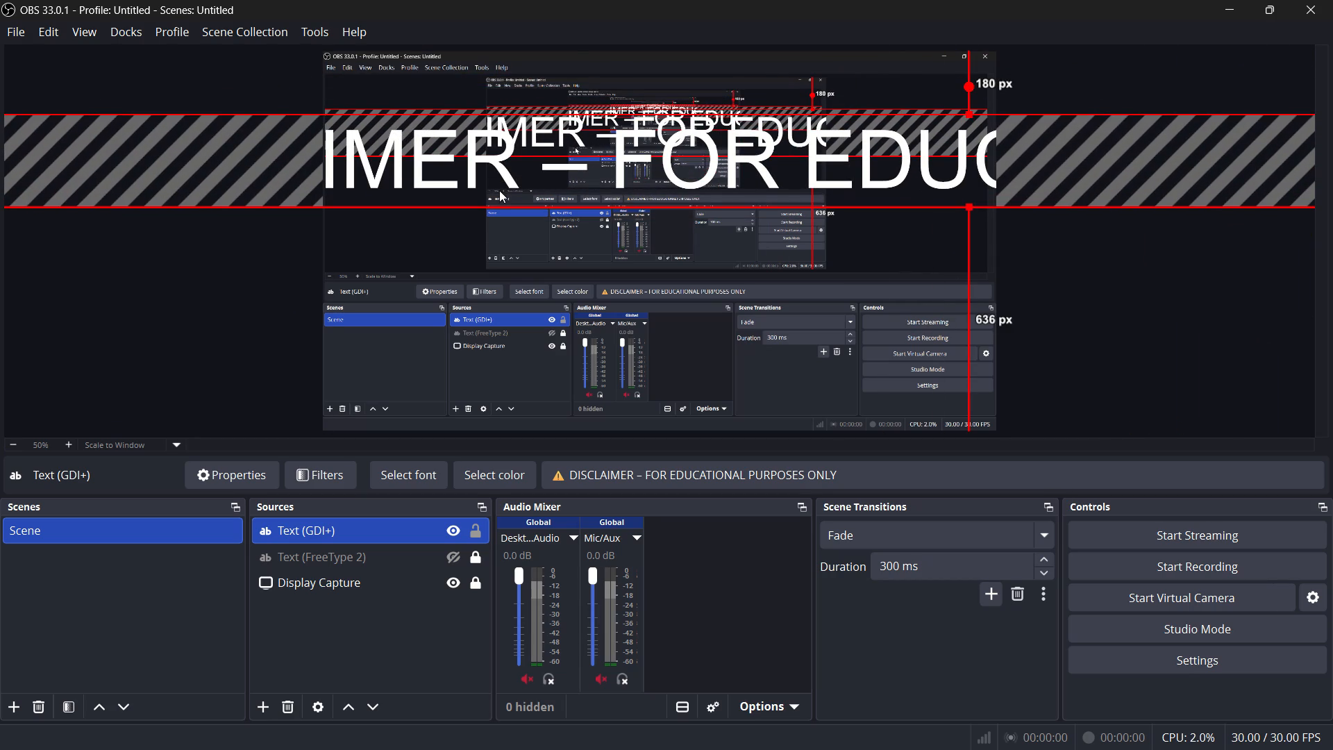
{"action": "scroll", "coordinate": [500, 192], "scroll_direction": "down", "scroll_amount": 5, "text": "ctrl"}
{"action": "left_click_drag", "start_coordinate": [1146, 151], "coordinate": [651, 206]}
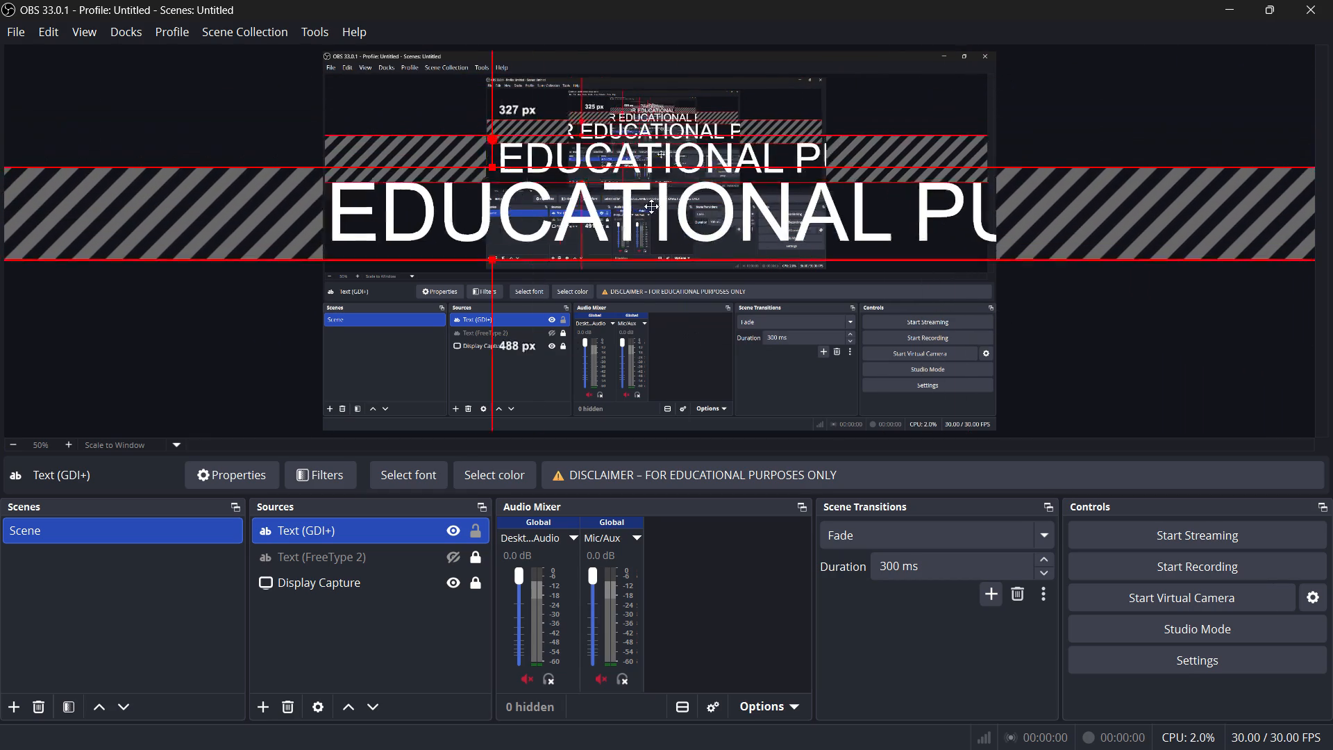
{"action": "left_click_drag", "start_coordinate": [651, 206], "coordinate": [623, 211]}
{"action": "left_click_drag", "start_coordinate": [1098, 220], "coordinate": [546, 203]}
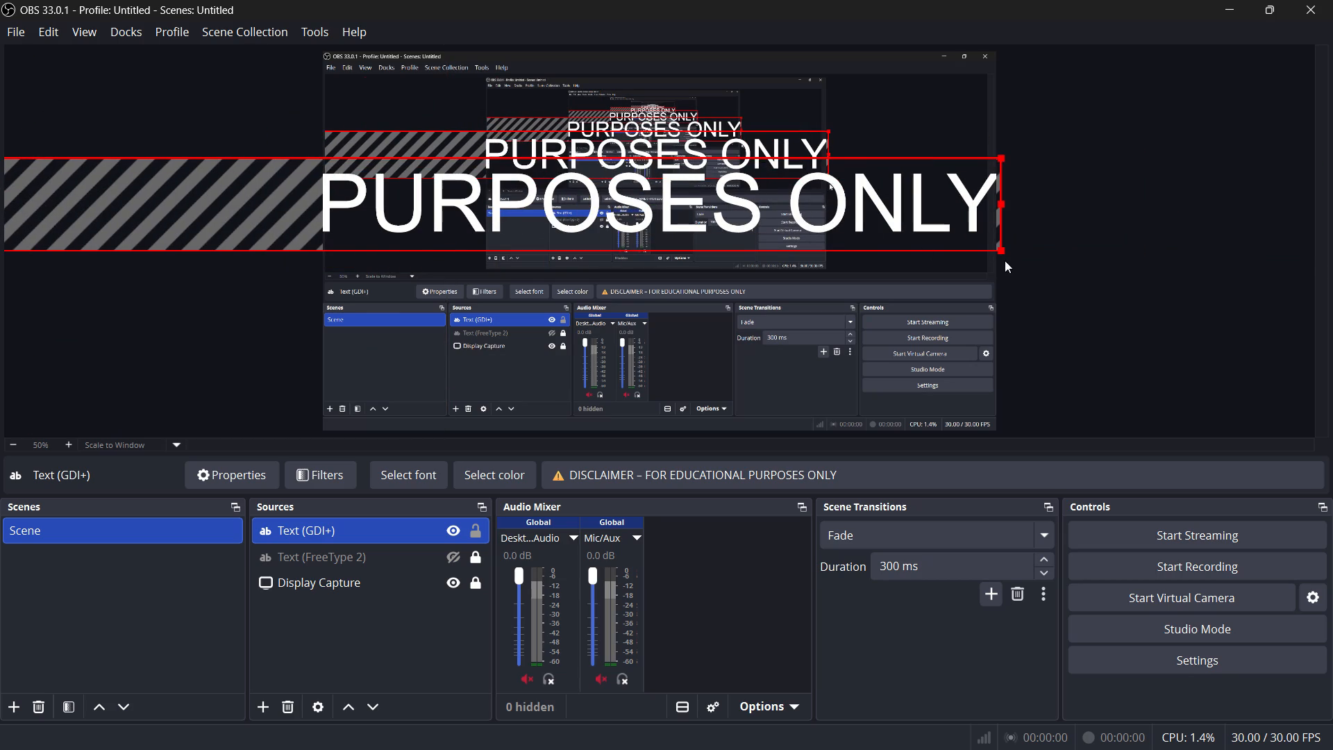
{"action": "left_click_drag", "start_coordinate": [999, 247], "coordinate": [438, 187]}
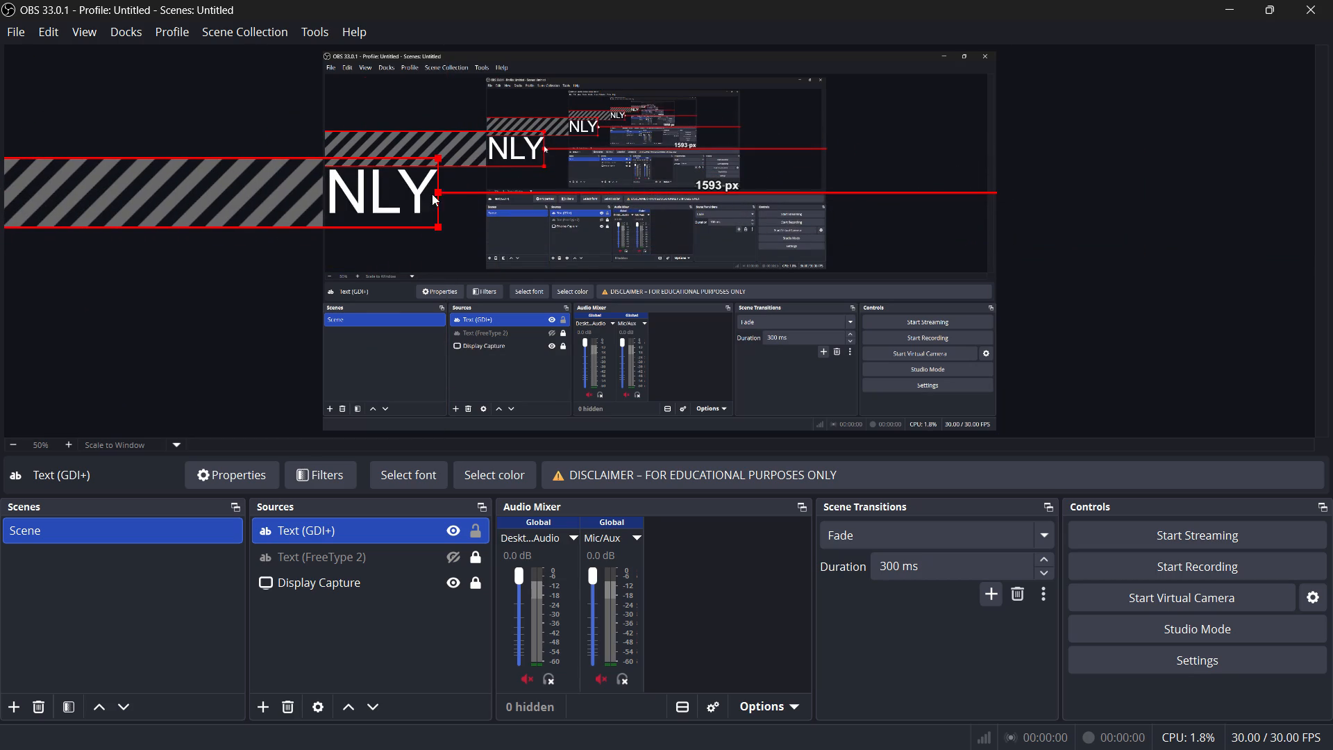
{"action": "left_click_drag", "start_coordinate": [401, 208], "coordinate": [1091, 216]}
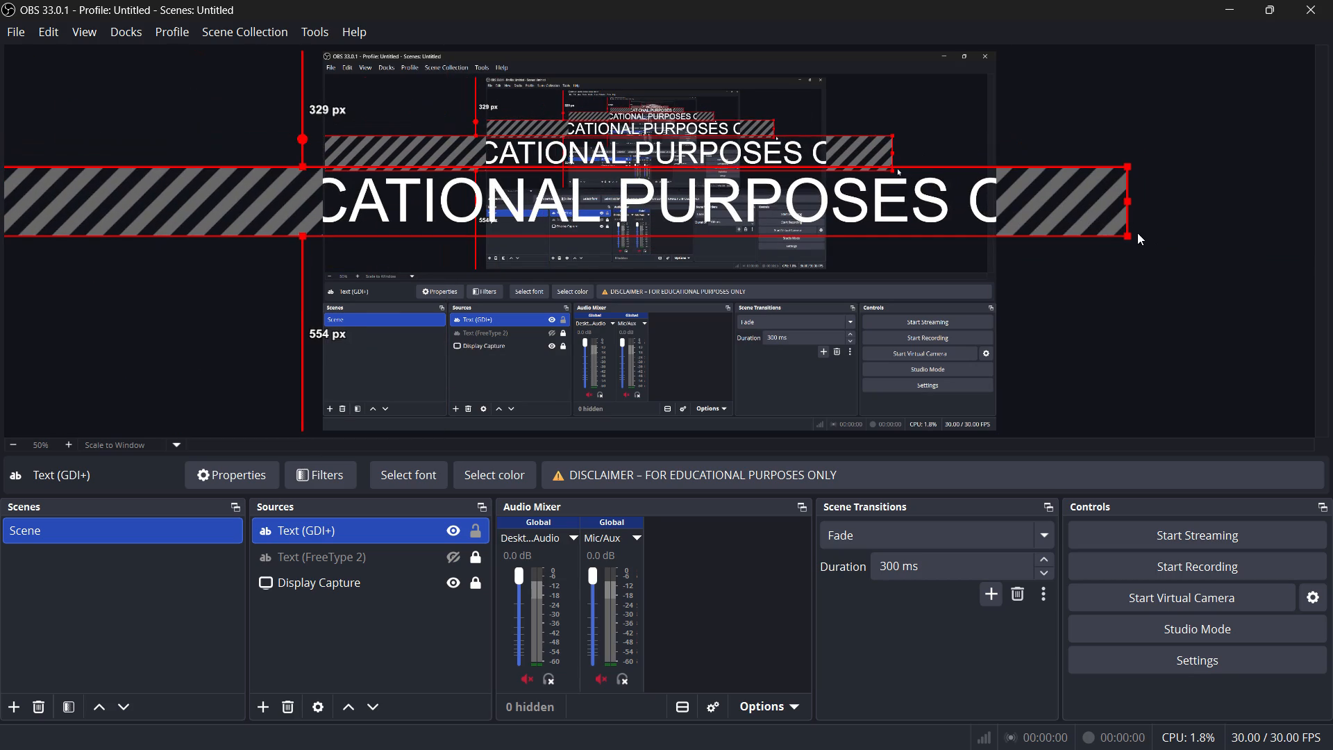
{"action": "left_click_drag", "start_coordinate": [1128, 238], "coordinate": [716, 212]}
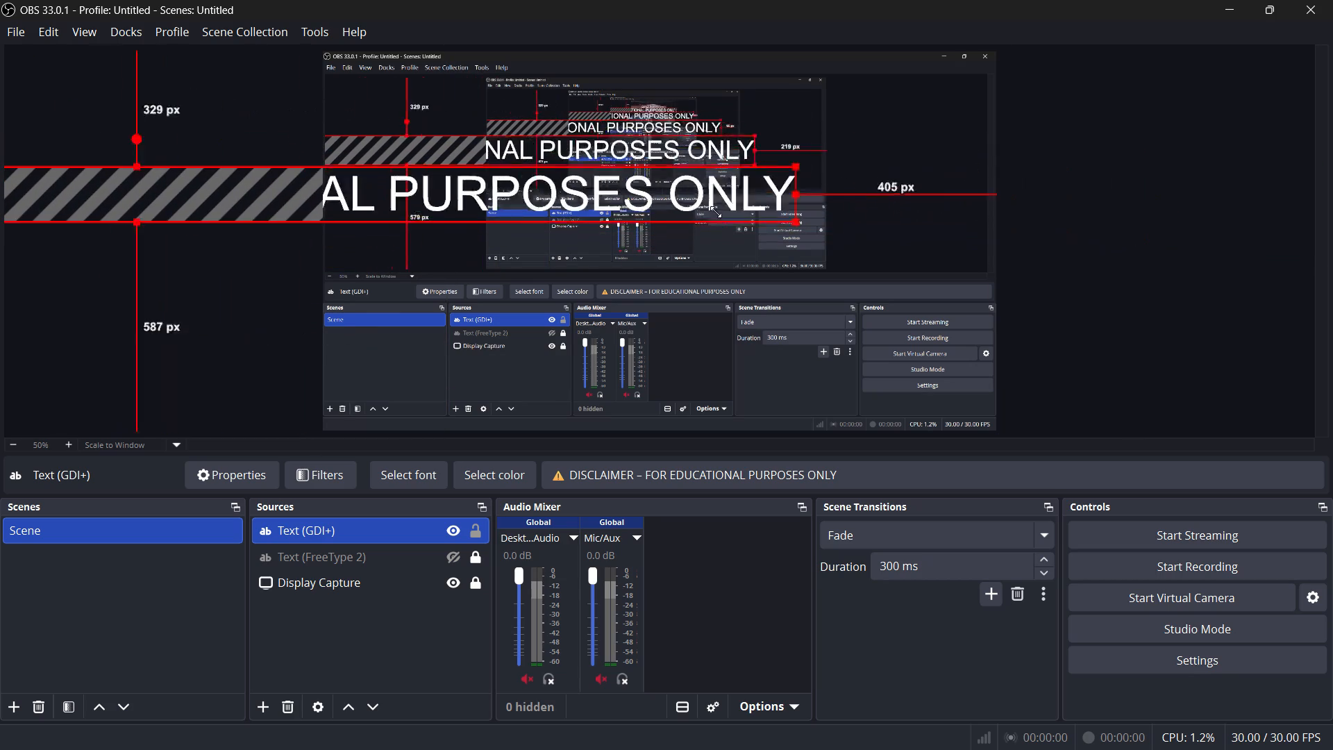
{"action": "left_click_drag", "start_coordinate": [716, 212], "coordinate": [509, 190]}
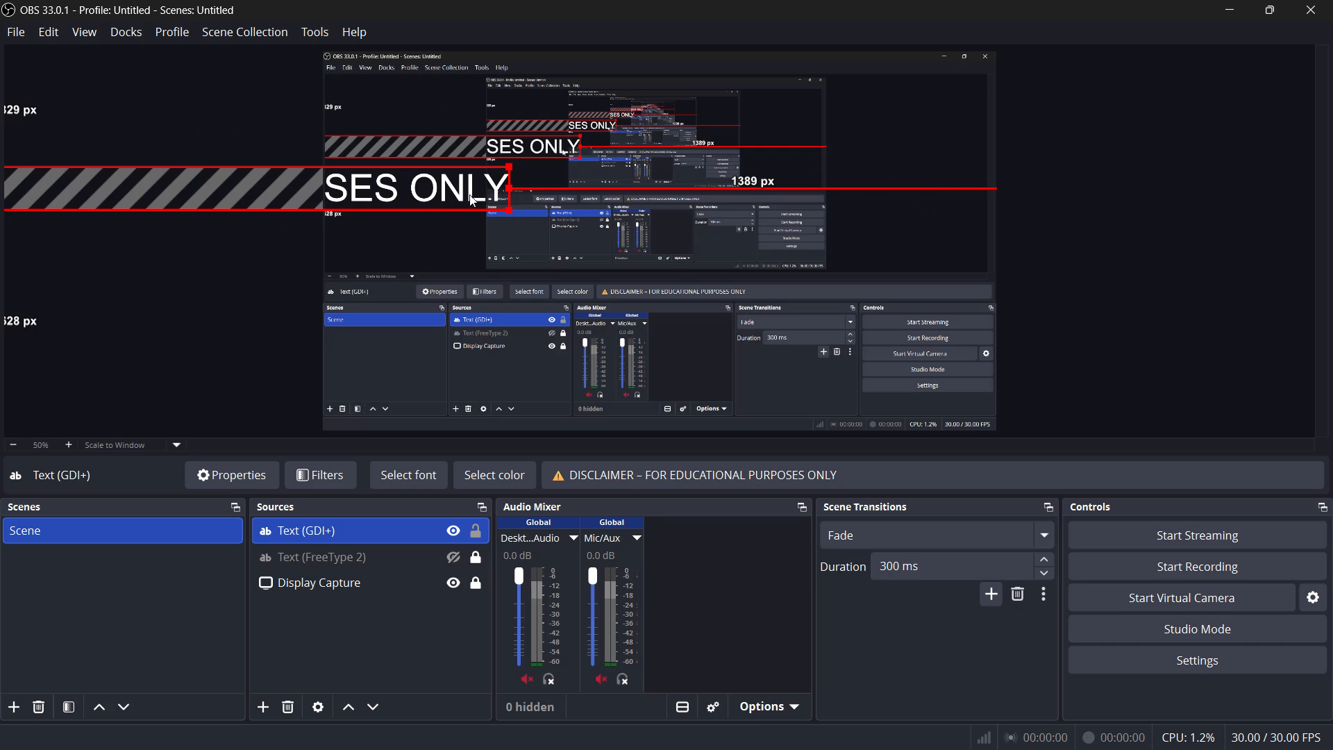
{"action": "left_click_drag", "start_coordinate": [466, 195], "coordinate": [1002, 234]}
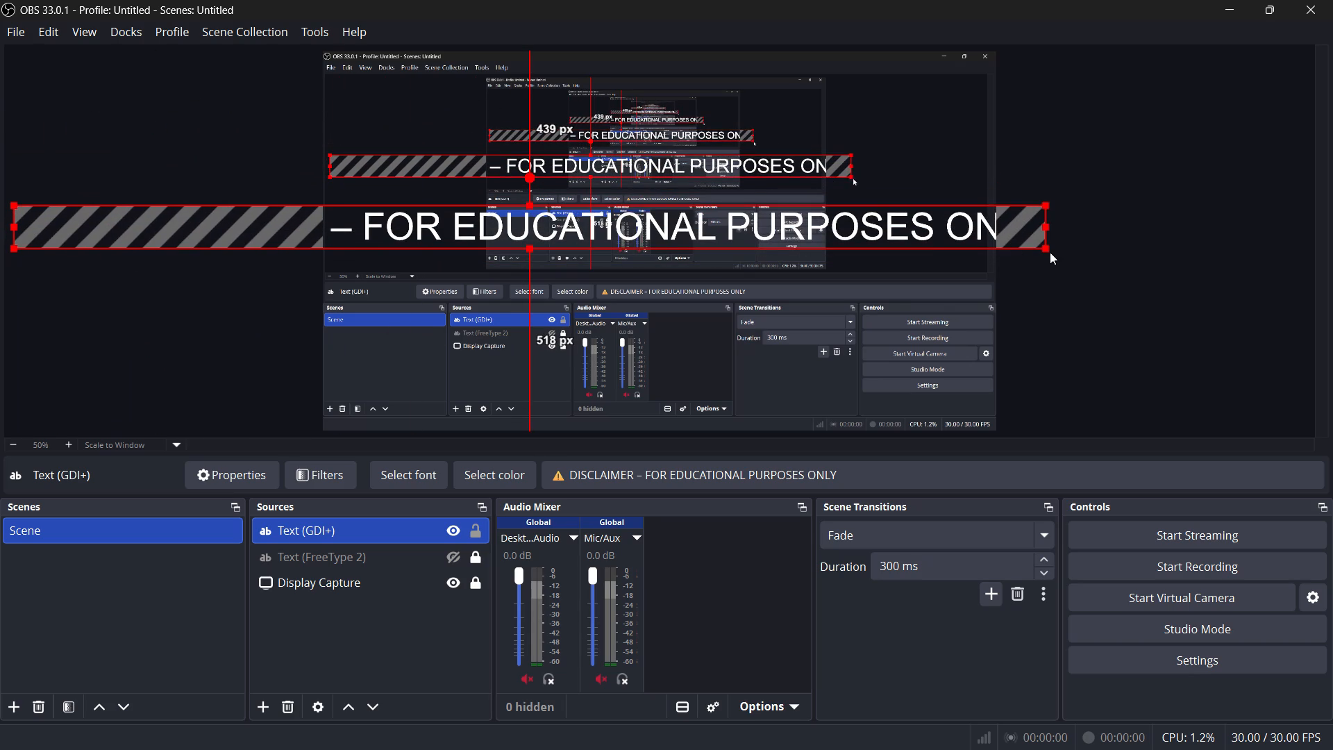
{"action": "left_click_drag", "start_coordinate": [1046, 247], "coordinate": [574, 224]}
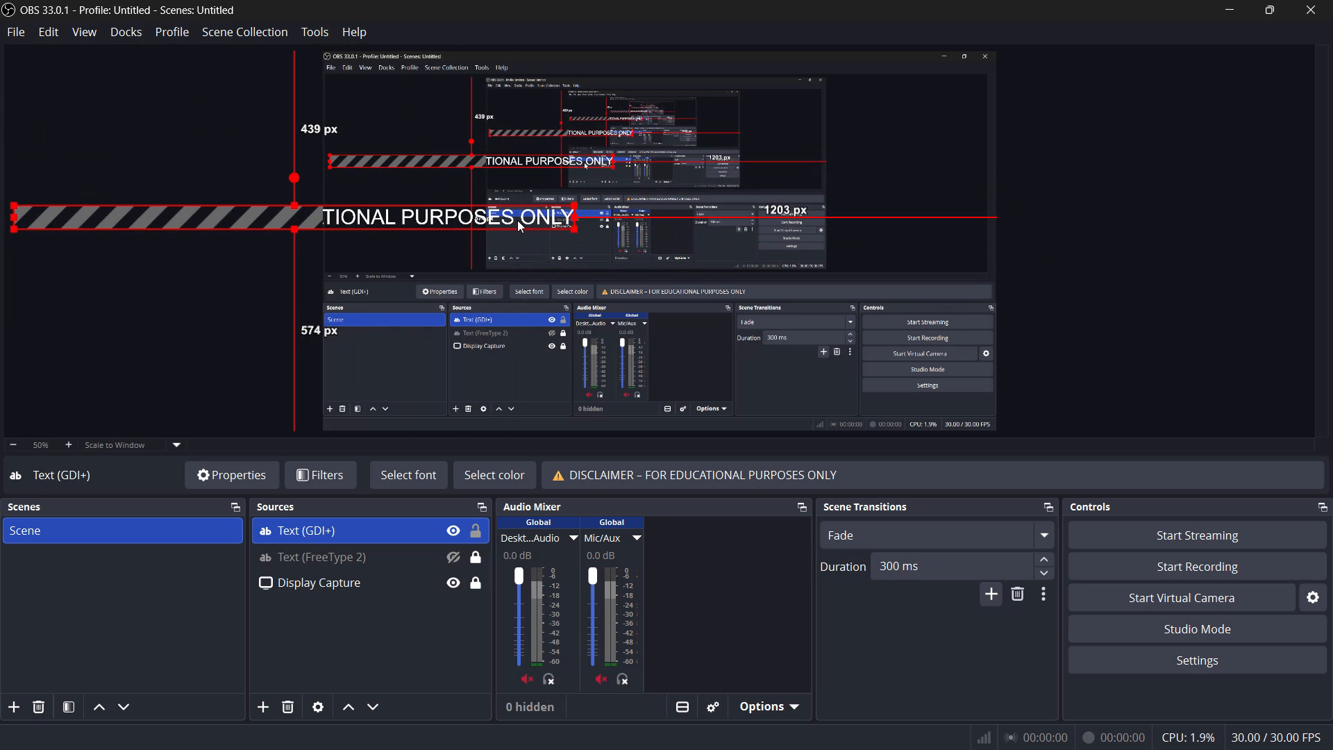
Place the shrunken disclaimer line along the canvas's top edge, roughly centred horizontally, and deselect it.
{"action": "left_click_drag", "start_coordinate": [517, 219], "coordinate": [899, 86]}
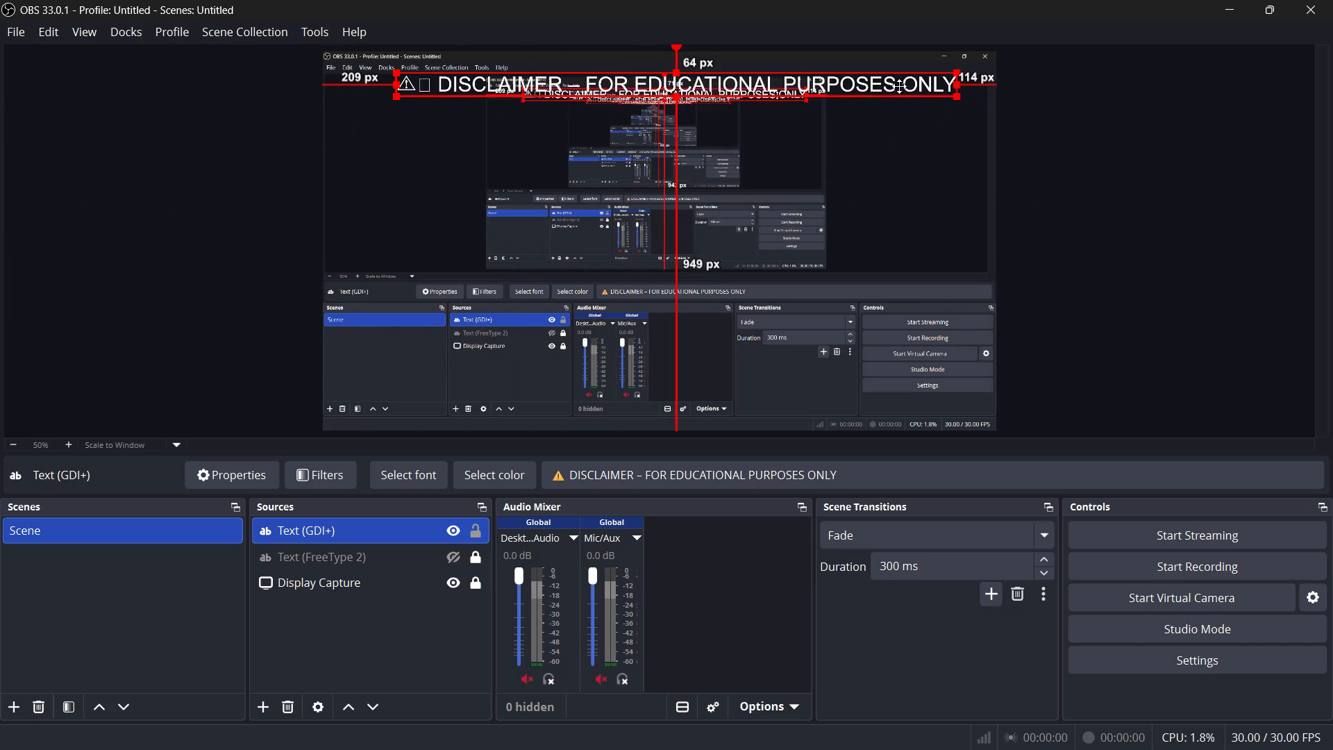
{"action": "left_click_drag", "start_coordinate": [899, 86], "coordinate": [900, 67]}
{"action": "left_click", "coordinate": [1122, 163]}
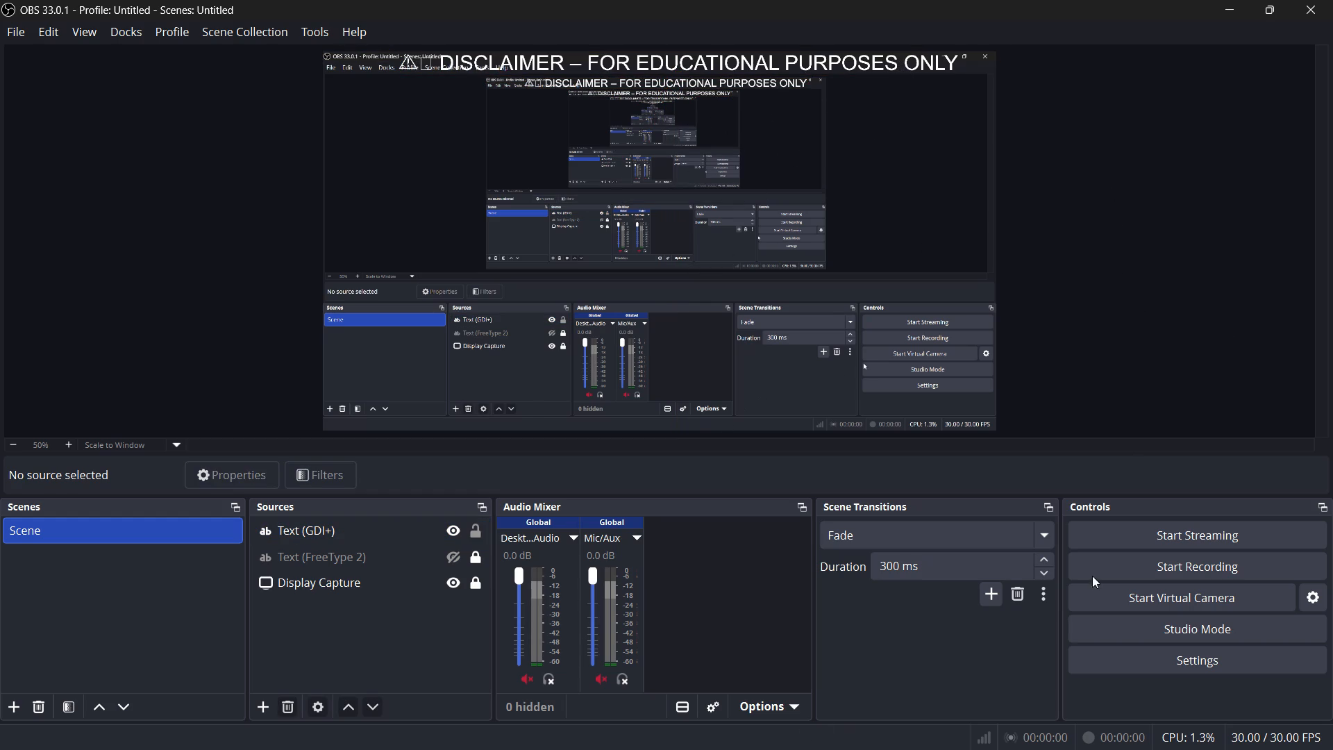
Start streaming the scene.
{"action": "left_click", "coordinate": [1206, 537]}
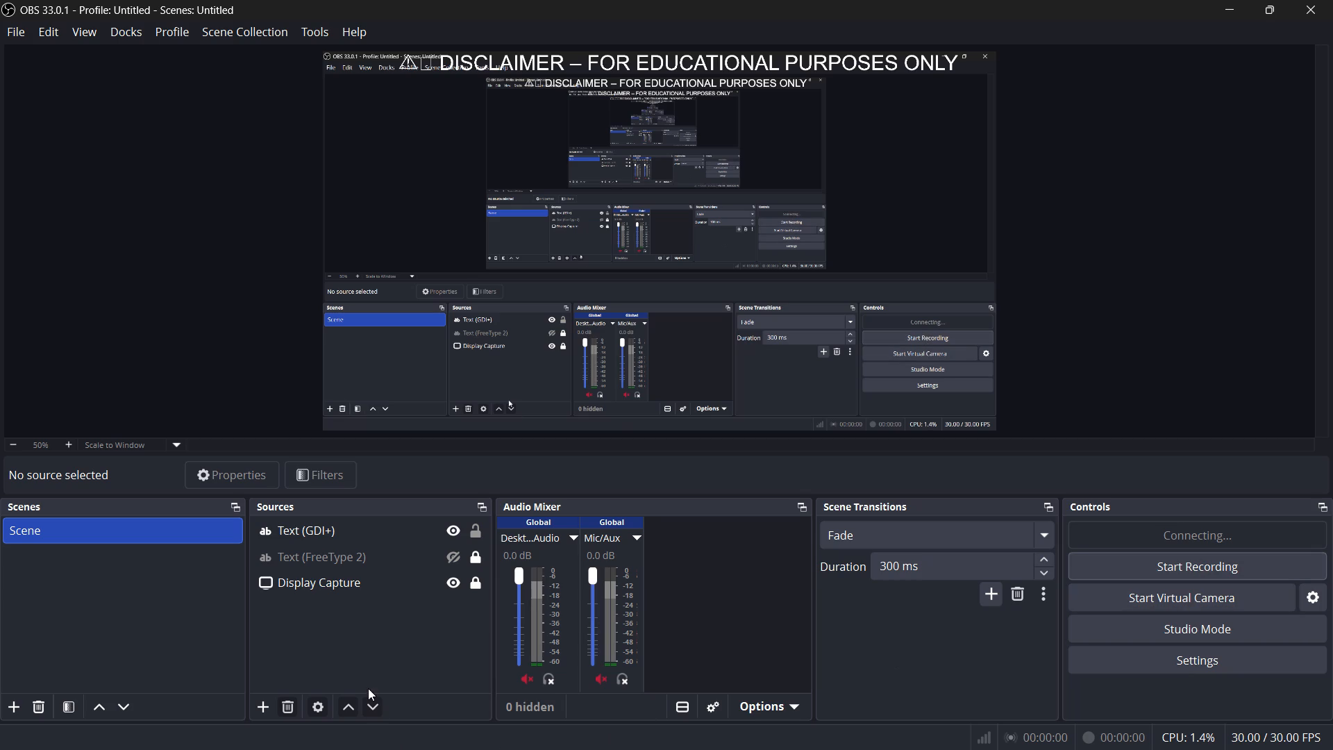
Add a new Video Capture Device source to the scene, with Front Camera as its device.
{"action": "left_click", "coordinate": [262, 706]}
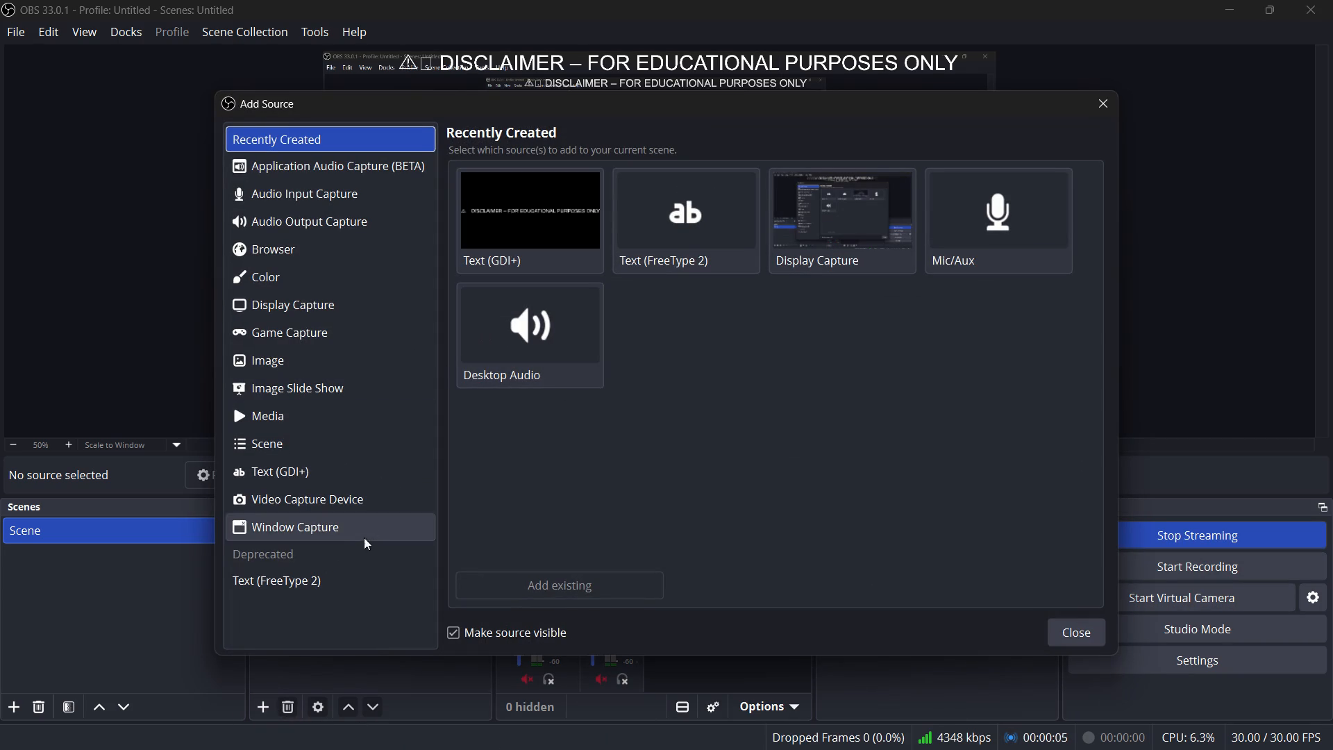
{"action": "left_click", "coordinate": [305, 497]}
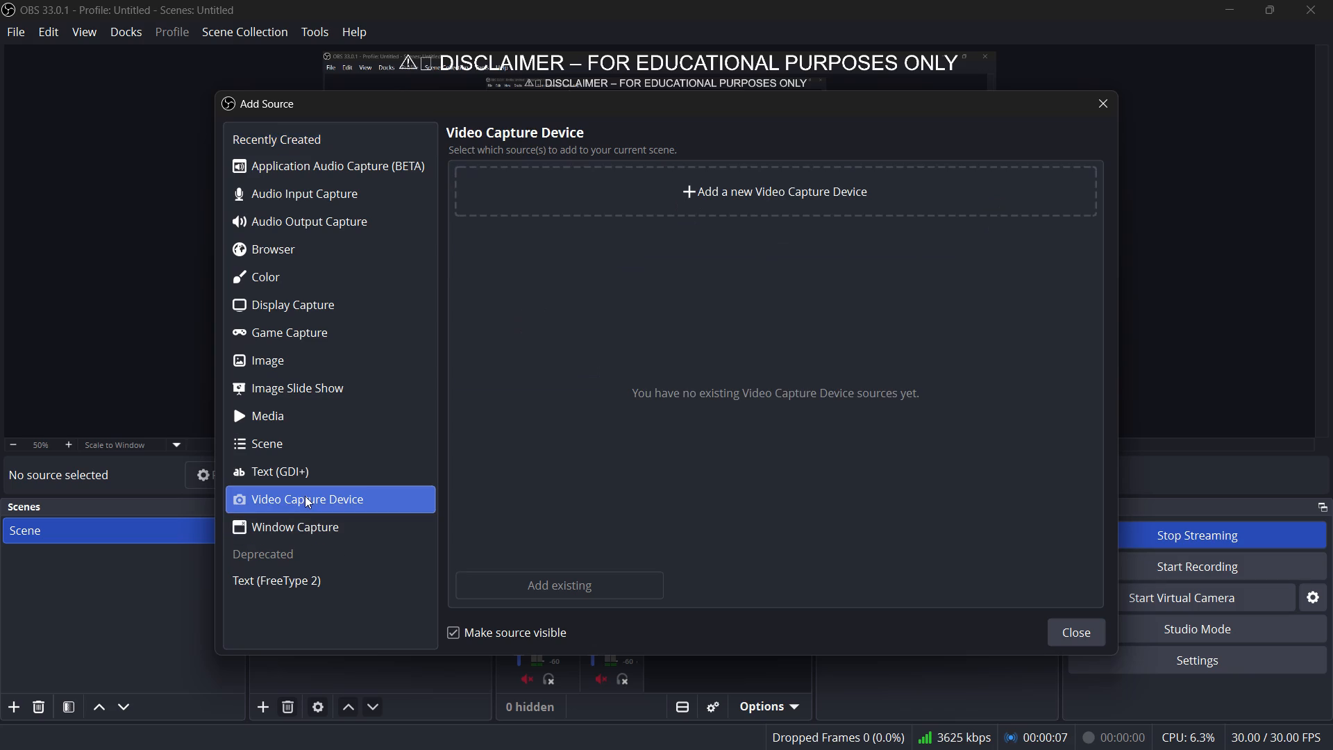
{"action": "left_click", "coordinate": [737, 197]}
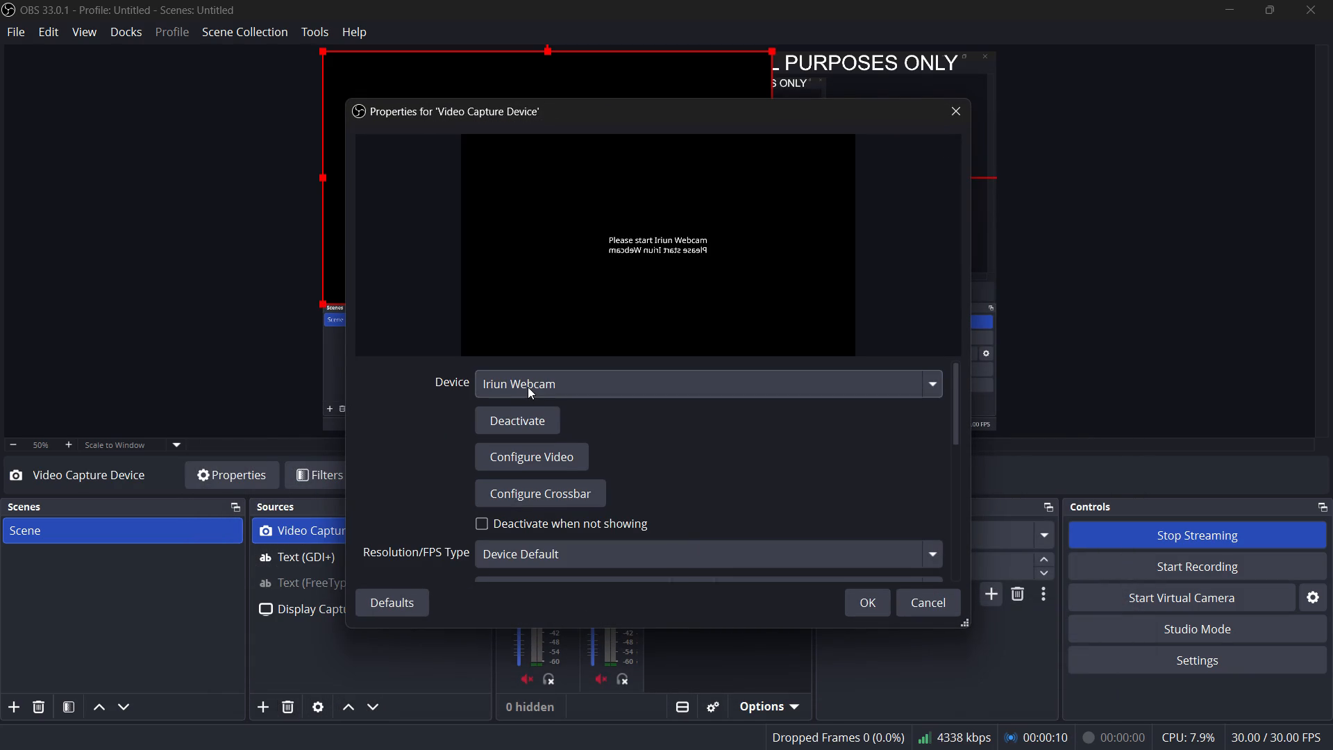
{"action": "left_click", "coordinate": [529, 385]}
{"action": "left_click", "coordinate": [535, 440]}
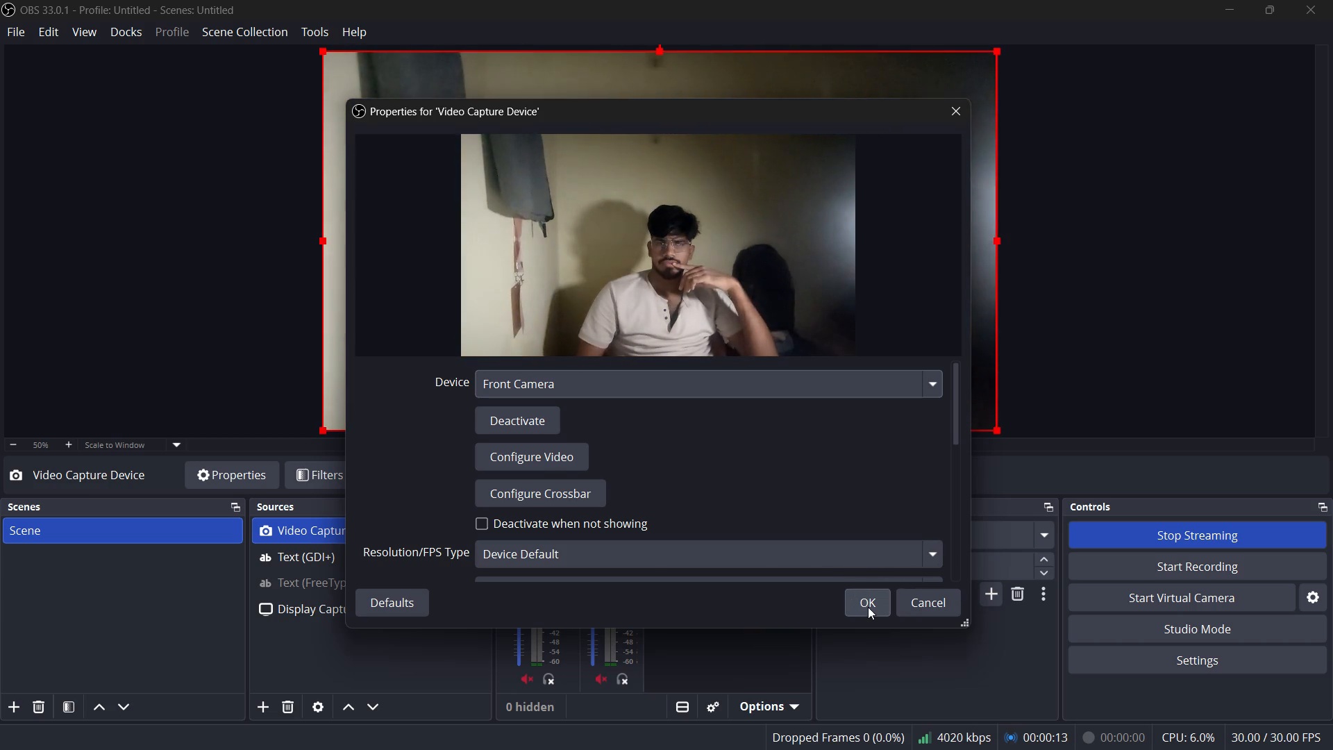
Accept the Front Camera settings for the new Video Capture Device source.
{"action": "left_click", "coordinate": [872, 610]}
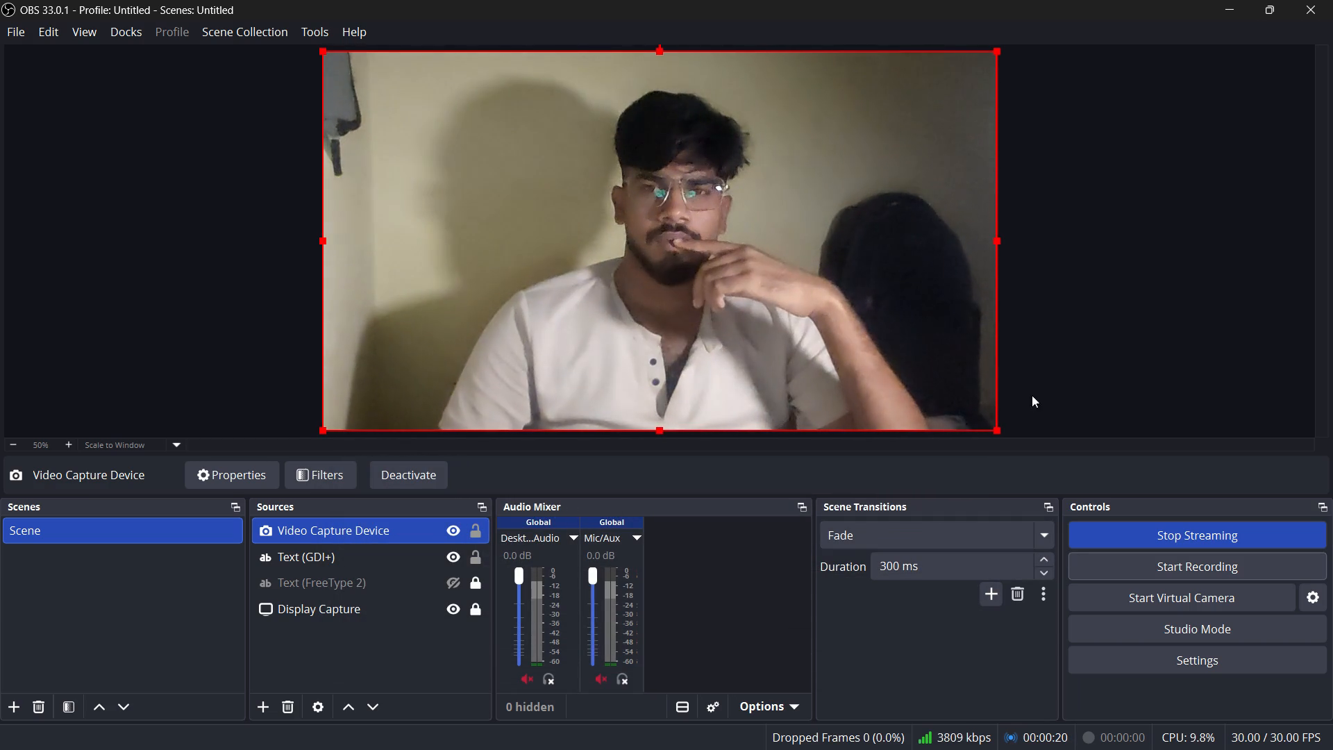
Shrink the camera image to about a quarter of the canvas width, place it in the canvas's bottom-right corner and deselect it.
{"action": "left_click_drag", "start_coordinate": [996, 427], "coordinate": [451, 158]}
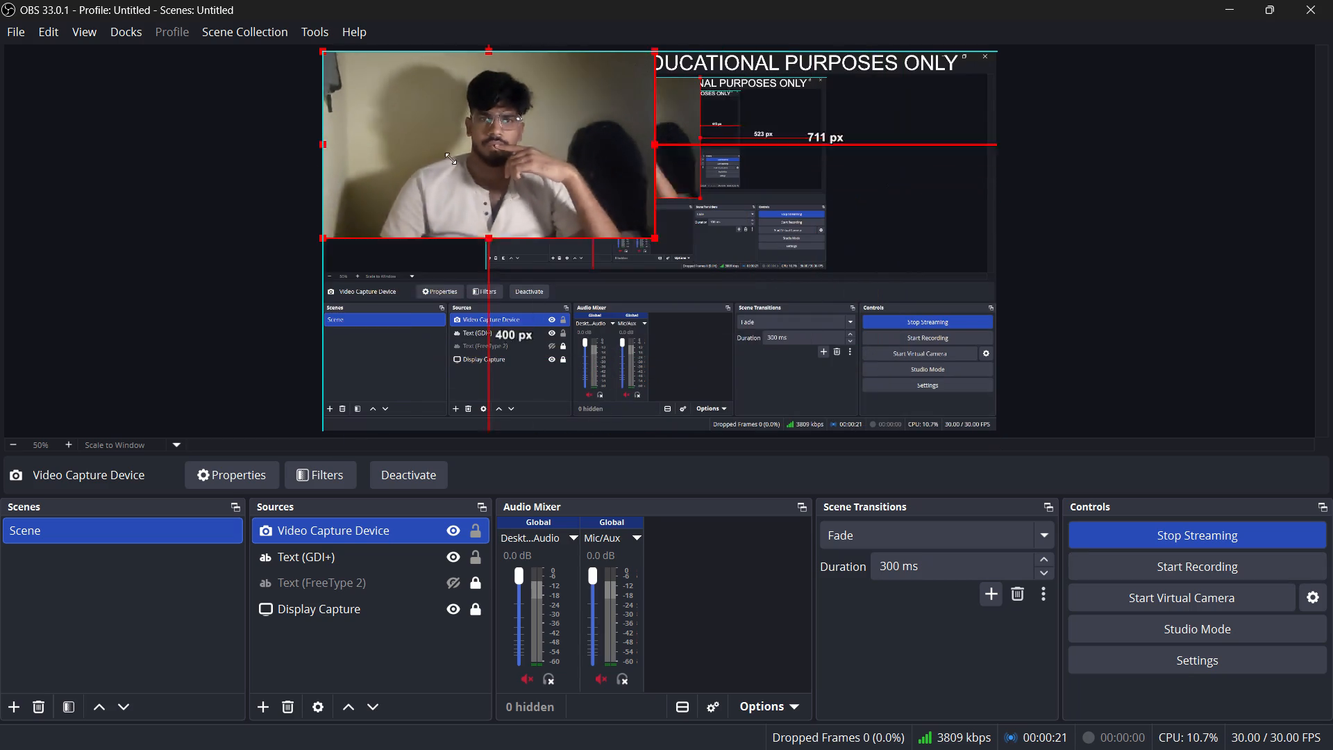
{"action": "left_click_drag", "start_coordinate": [451, 158], "coordinate": [485, 122]}
{"action": "left_click_drag", "start_coordinate": [417, 103], "coordinate": [435, 103]}
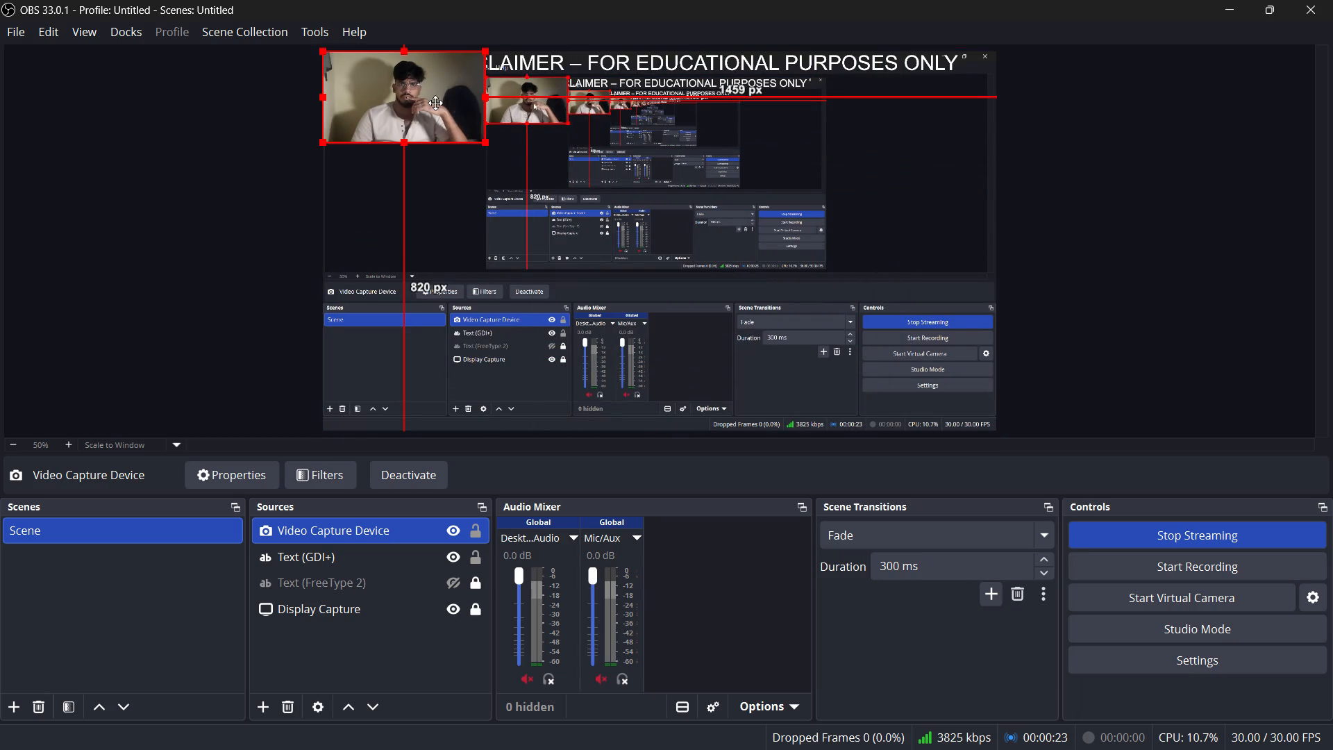
{"action": "left_click_drag", "start_coordinate": [435, 103], "coordinate": [934, 386]}
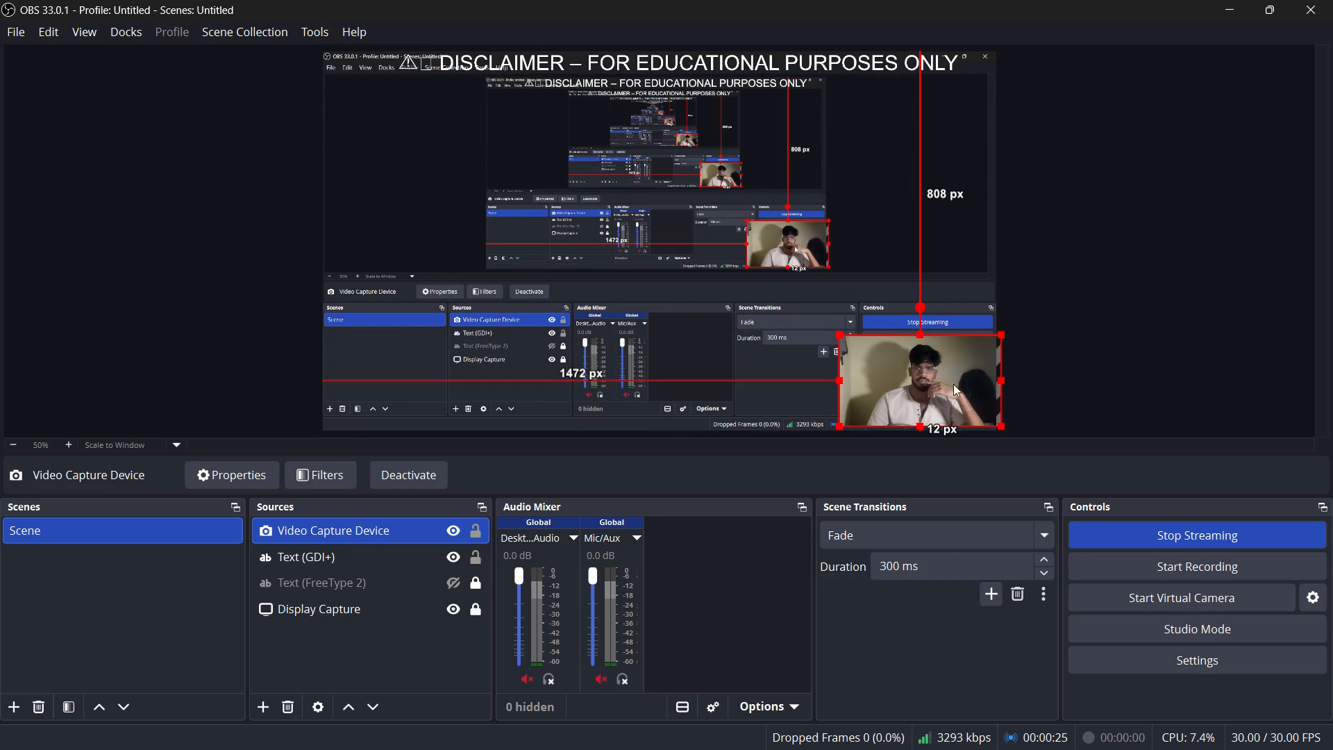
{"action": "left_click", "coordinate": [1172, 301]}
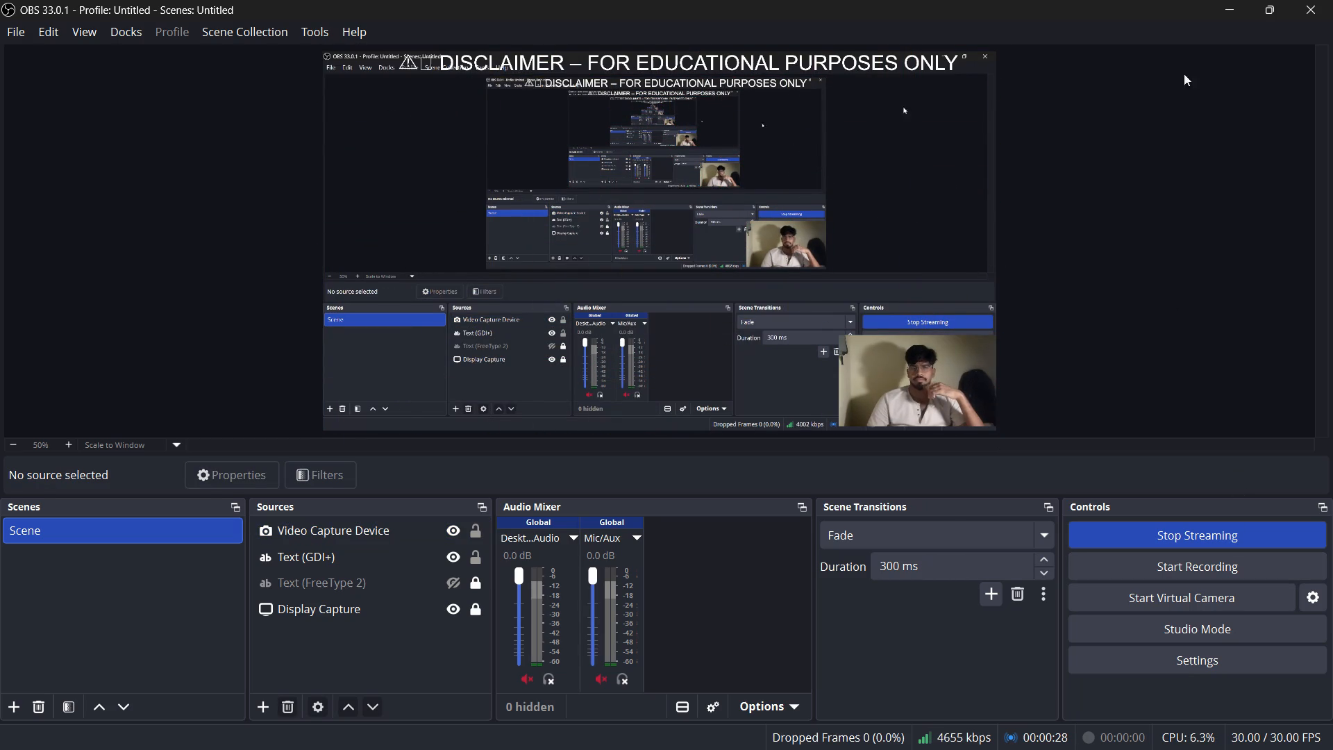
Switch to Facebook's Create live video page in Chrome and open its Dashboard to examine the incoming stream preview.
{"action": "left_click", "coordinate": [1227, 0]}
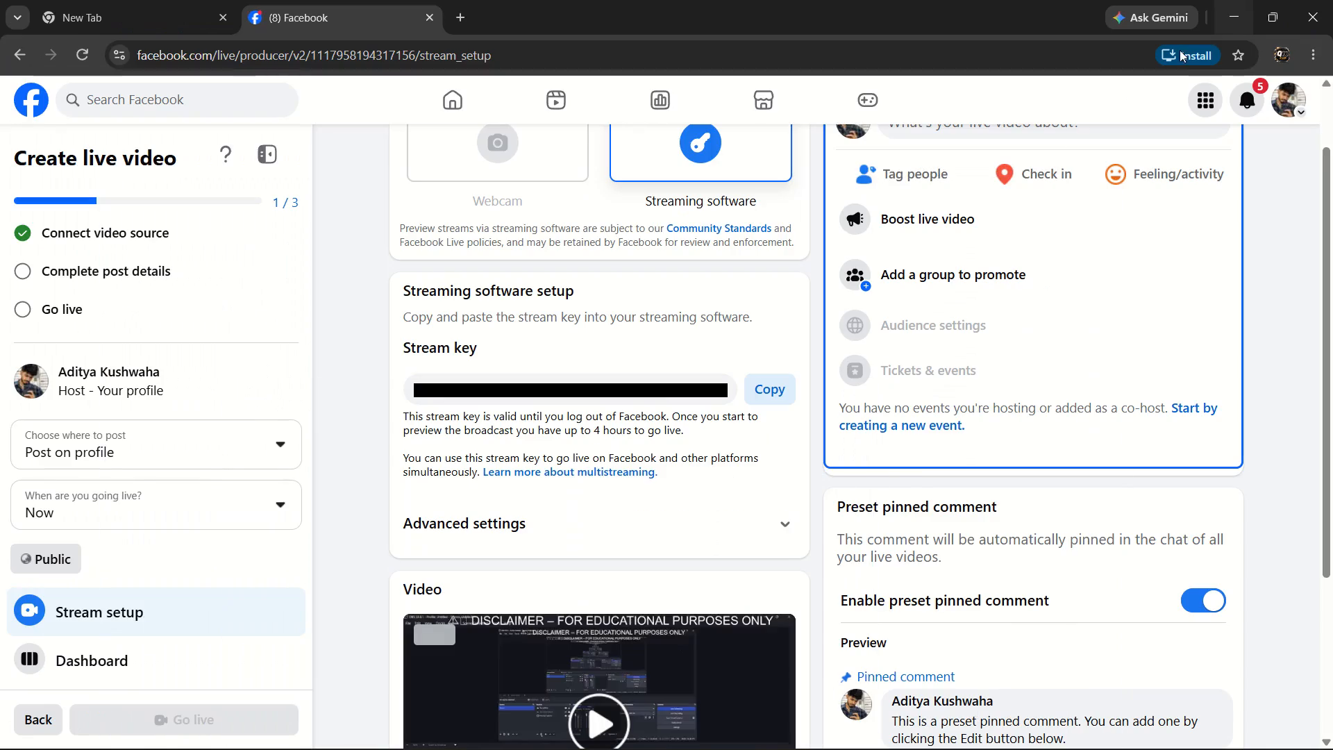
{"action": "scroll", "coordinate": [743, 362], "scroll_direction": "down", "scroll_amount": 3}
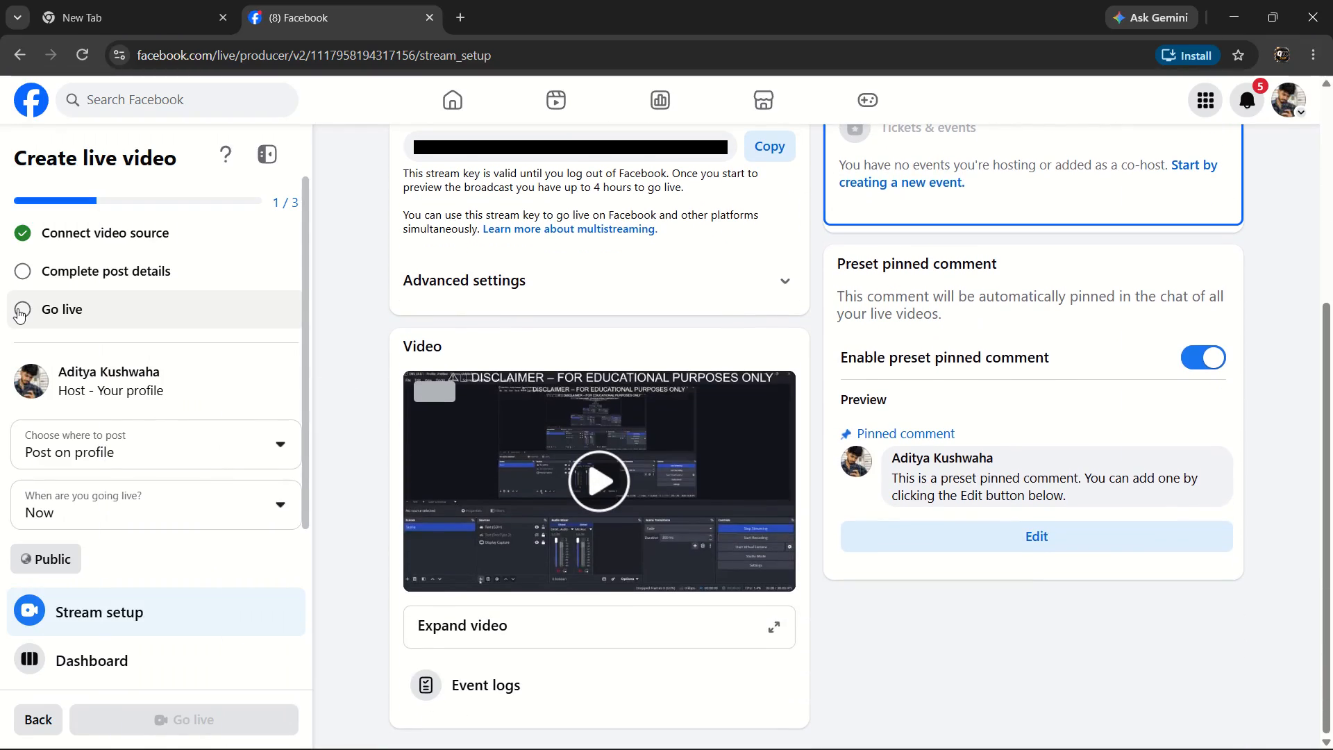
{"action": "scroll", "coordinate": [242, 381], "scroll_direction": "down", "scroll_amount": 2}
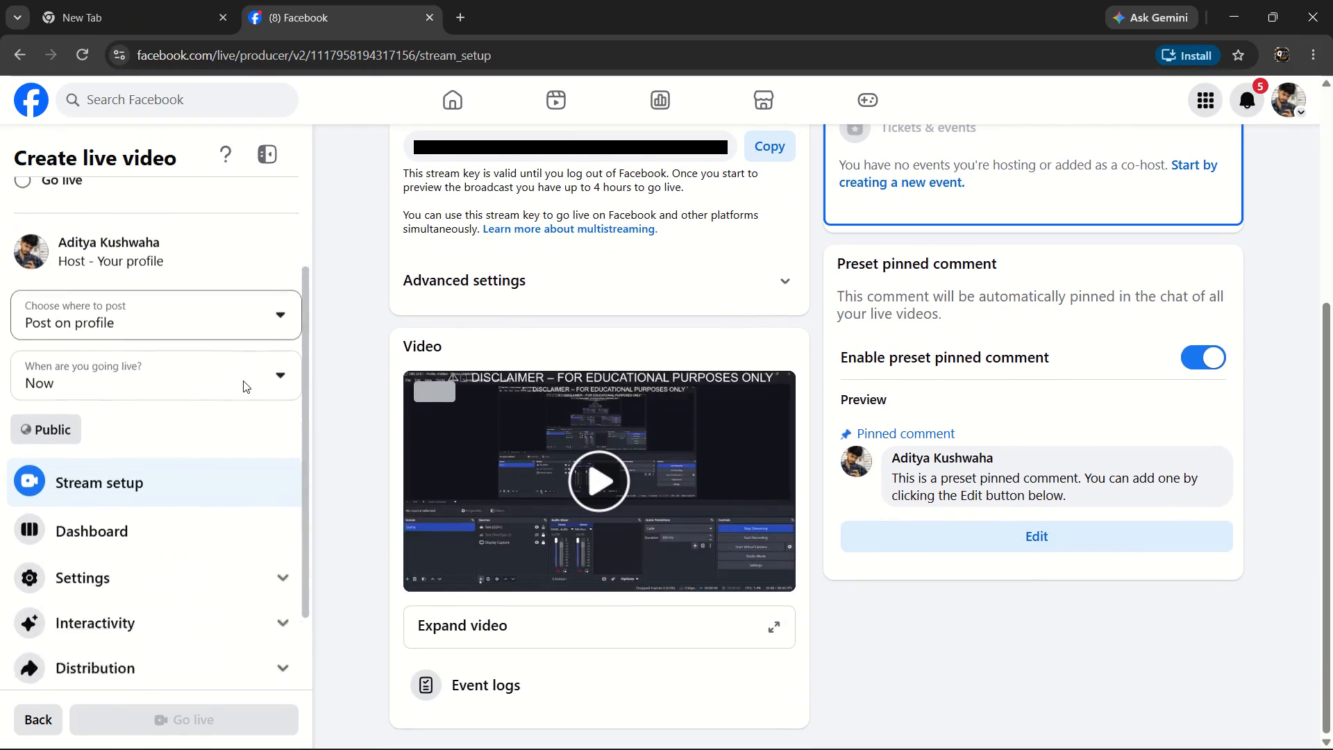
{"action": "scroll", "coordinate": [243, 381], "scroll_direction": "down", "scroll_amount": 2}
{"action": "left_click", "coordinate": [187, 419]}
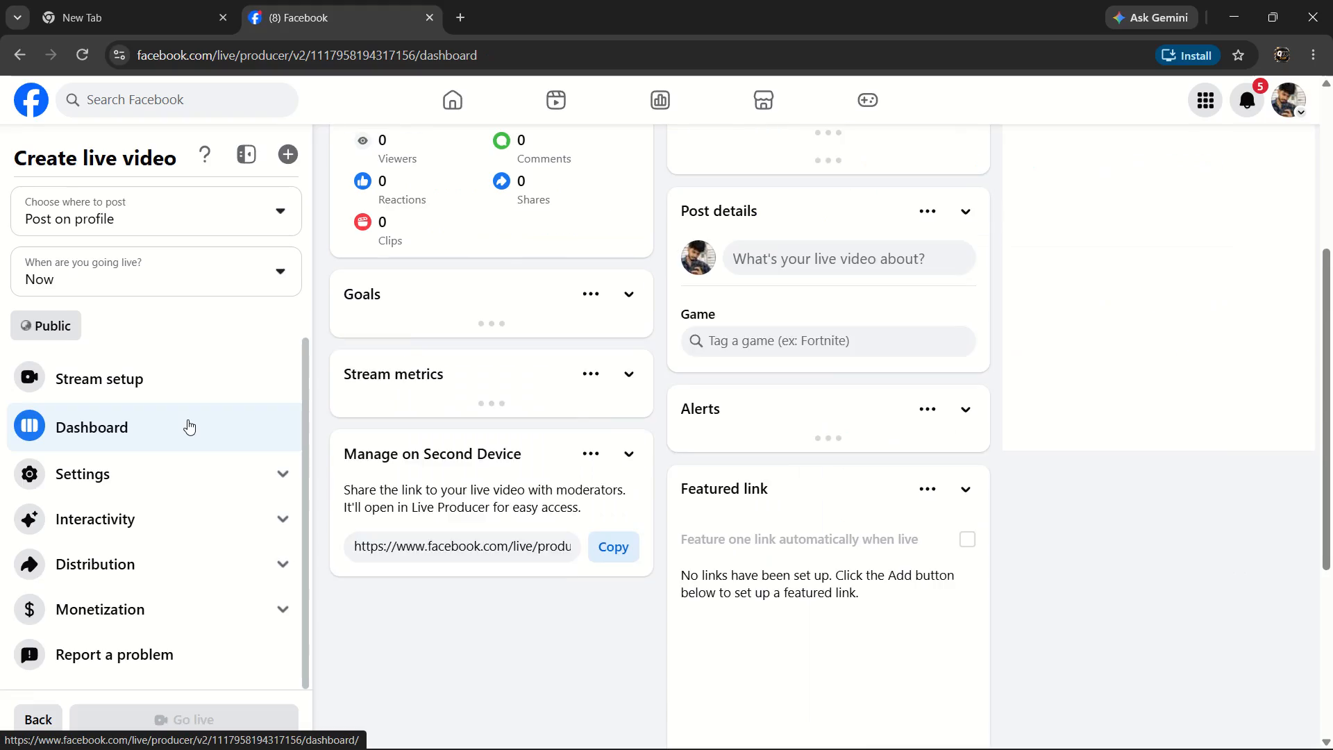
{"action": "scroll", "coordinate": [500, 432], "scroll_direction": "up", "scroll_amount": 1}
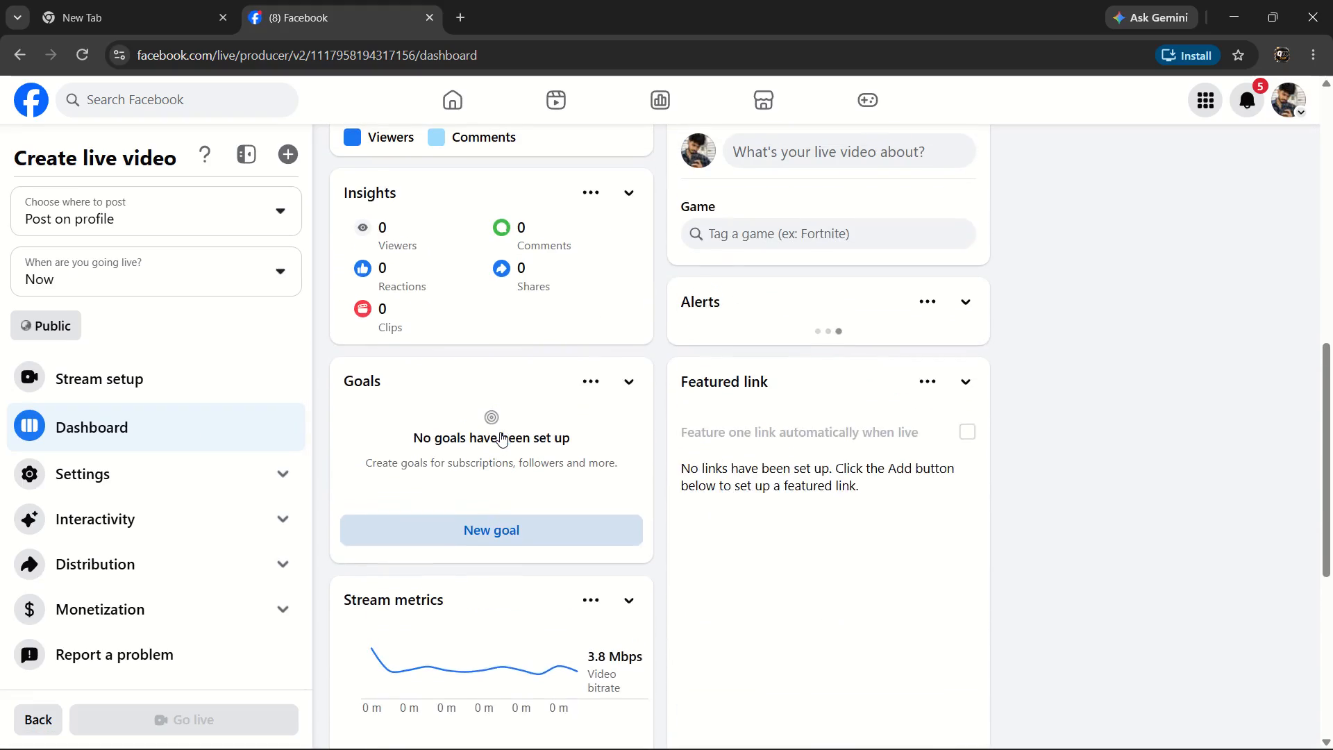
{"action": "scroll", "coordinate": [500, 432], "scroll_direction": "up", "scroll_amount": 7}
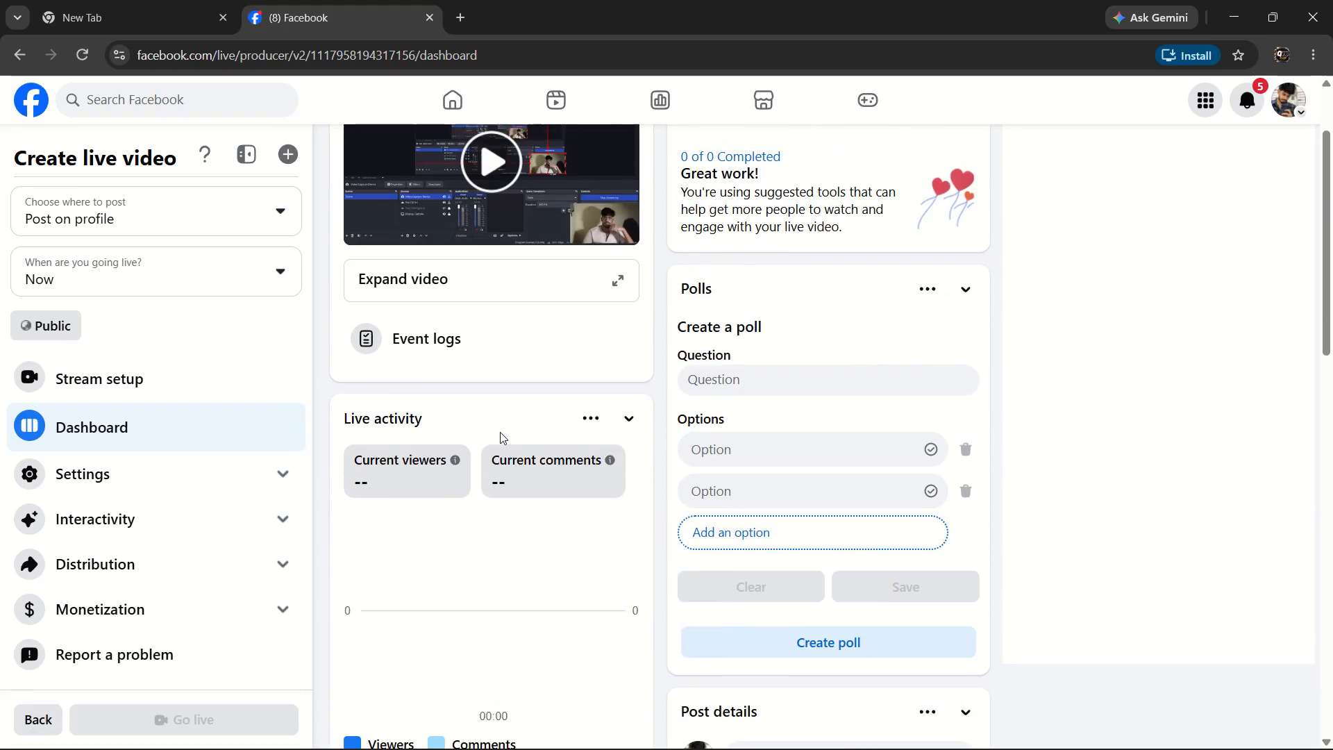
{"action": "scroll", "coordinate": [500, 432], "scroll_direction": "up", "scroll_amount": 4}
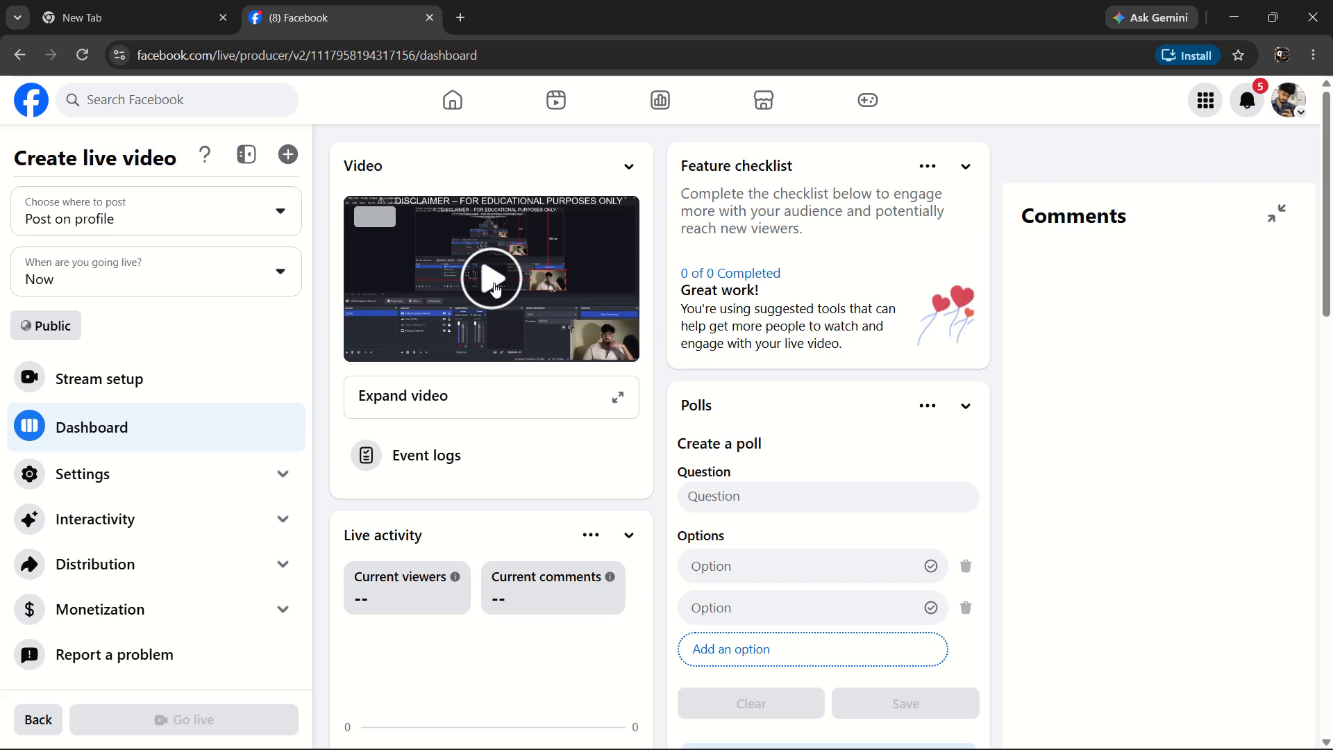
Switch to the blank New Tab page in Chrome.
{"action": "left_click", "coordinate": [137, 10]}
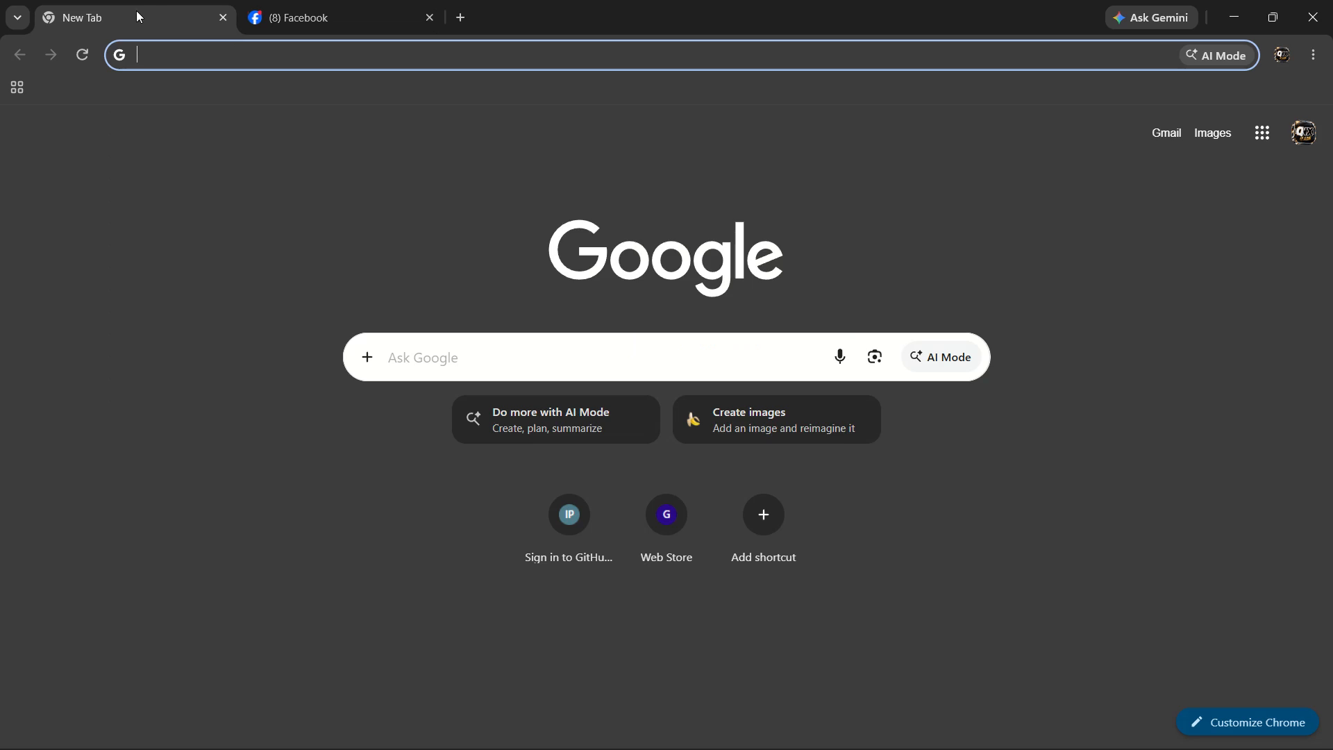